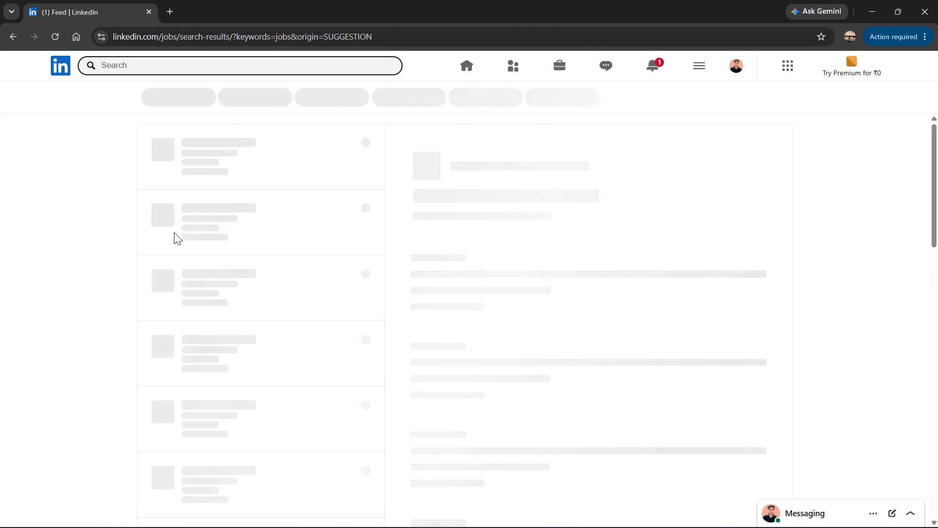
Open the Messaging conversation list from the jobs search results page.
left_click(799, 505)
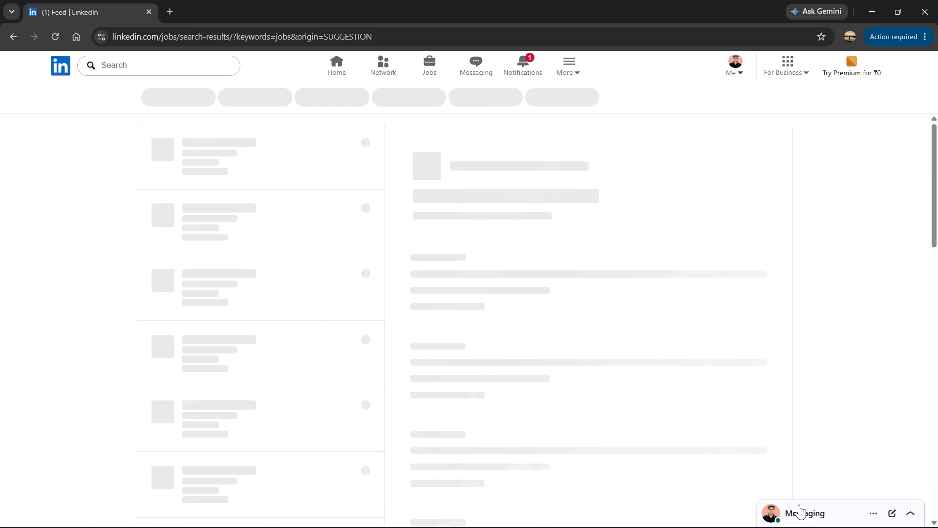
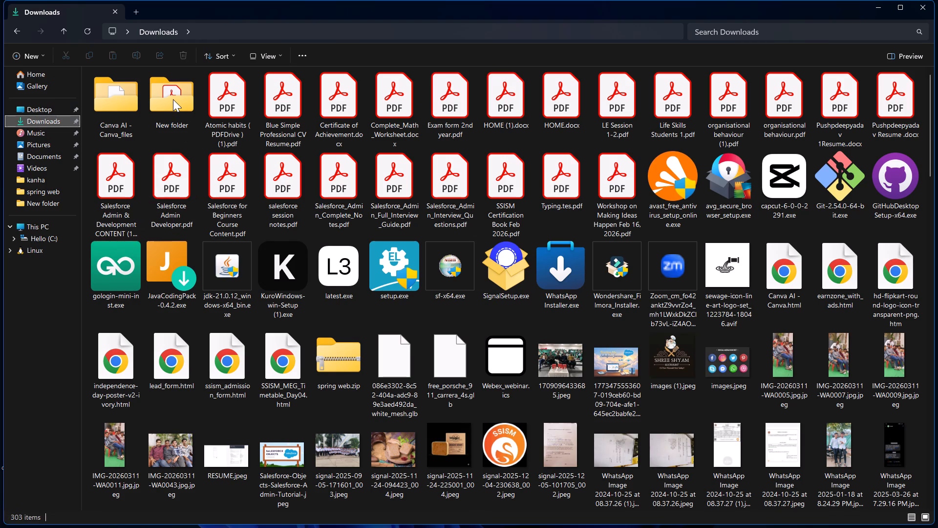
Rename the "New folder" folder in Downloads as Documents.
right_click(173, 99)
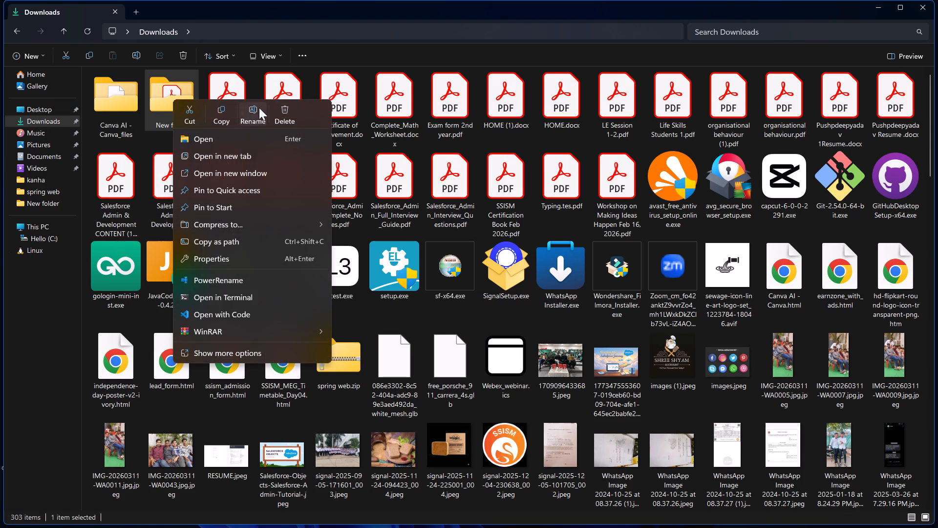
left_click(259, 108)
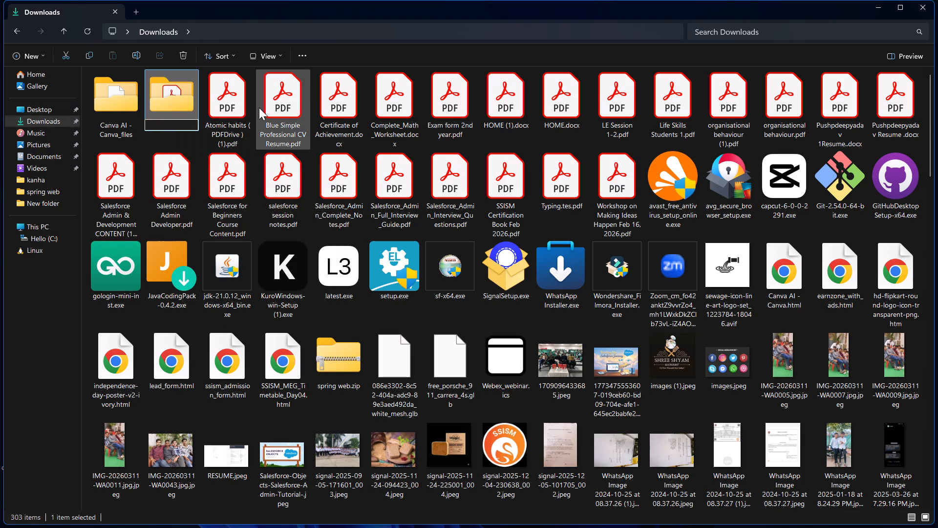
type("ou")
key("BackSpace")
key("c")
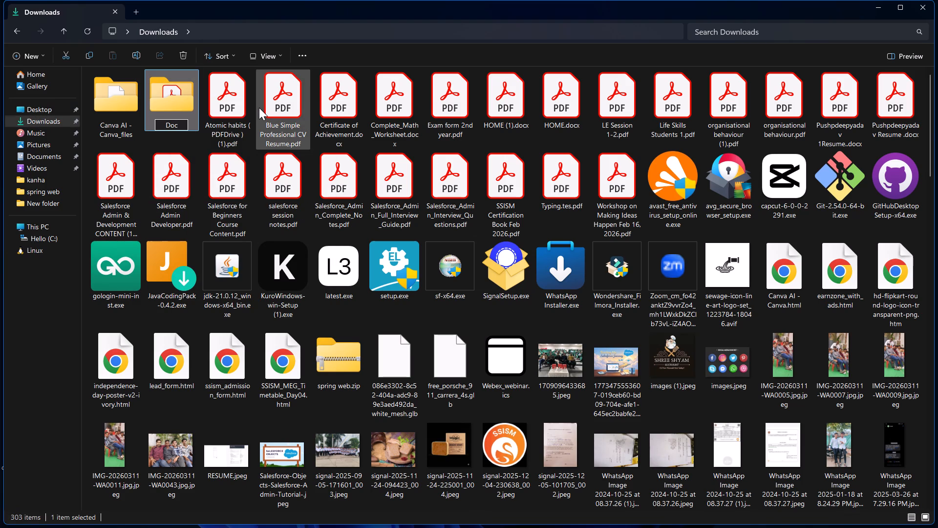
type("umr")
key("BackSpace")
type("ents")
key("Return")
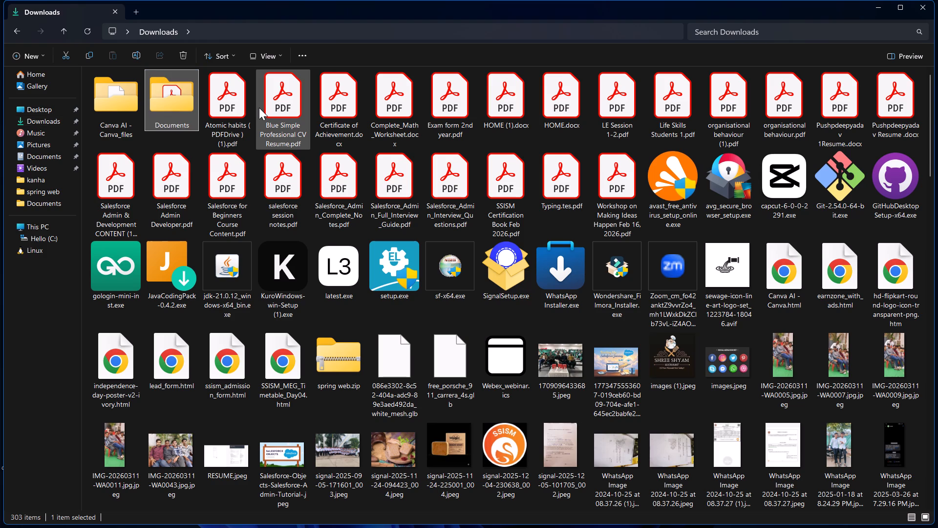
Open the resume PDF listed under last month in the Documents folder inside Downloads.
double_click(186, 124)
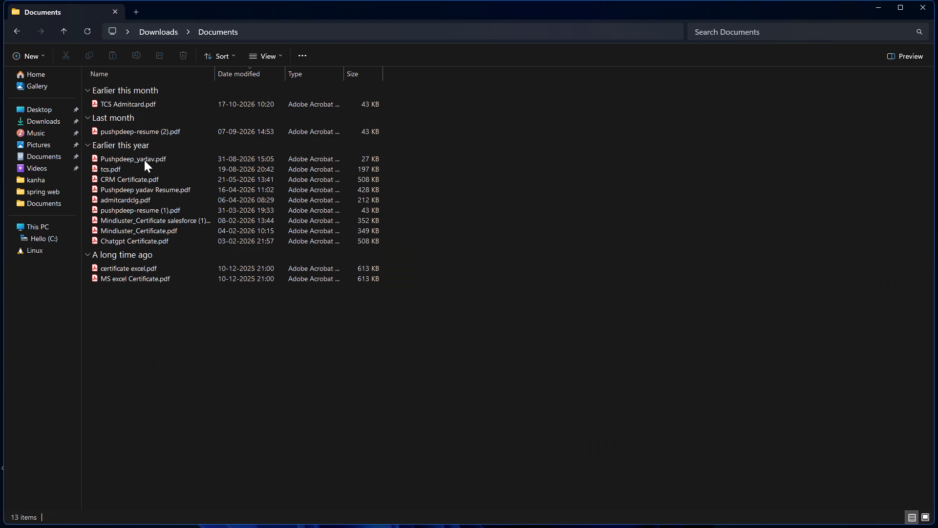
key("space")
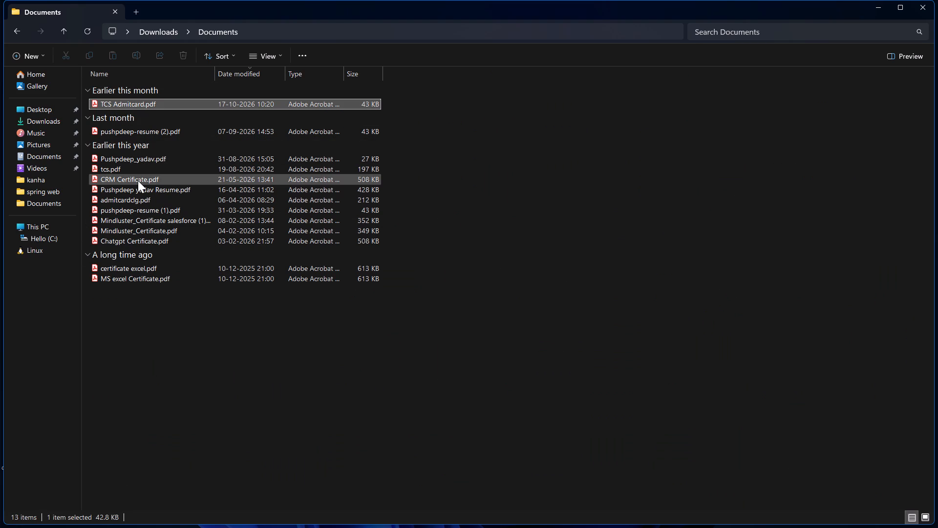
left_click(159, 391)
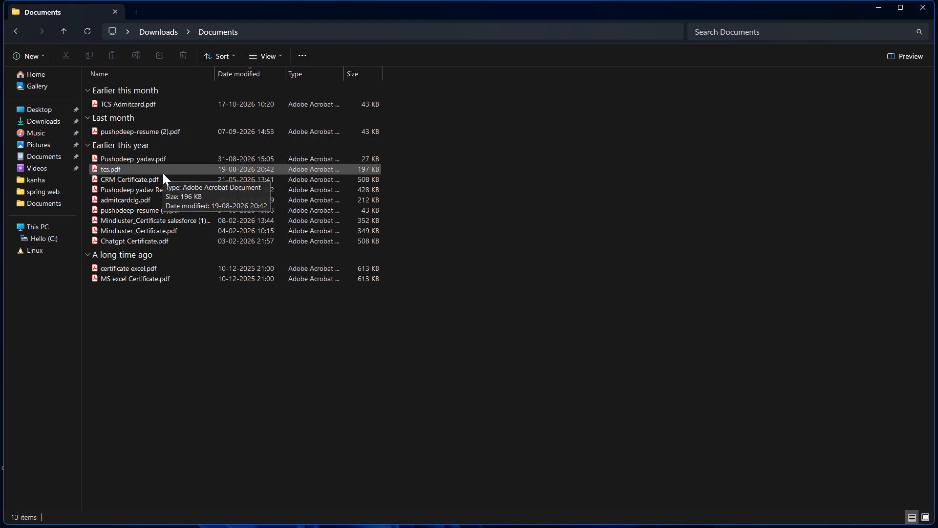
left_click(156, 130)
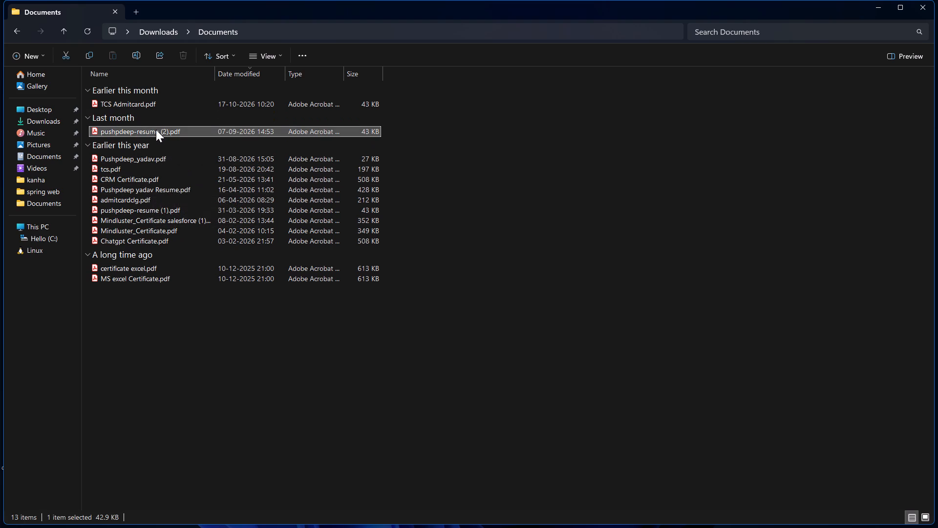
double_click(156, 130)
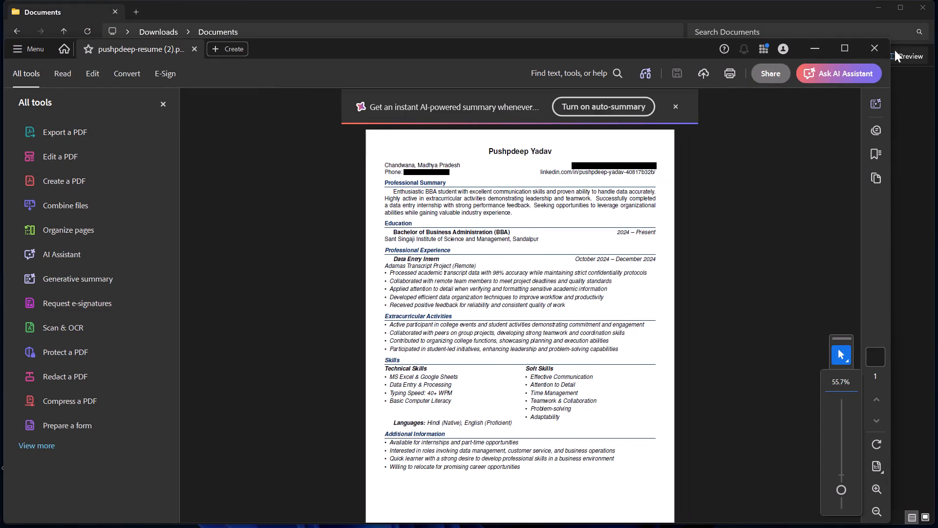
Look over the resume's contents, from the professional summary down to the additional information.
left_click_drag(882, 51, 759, 192)
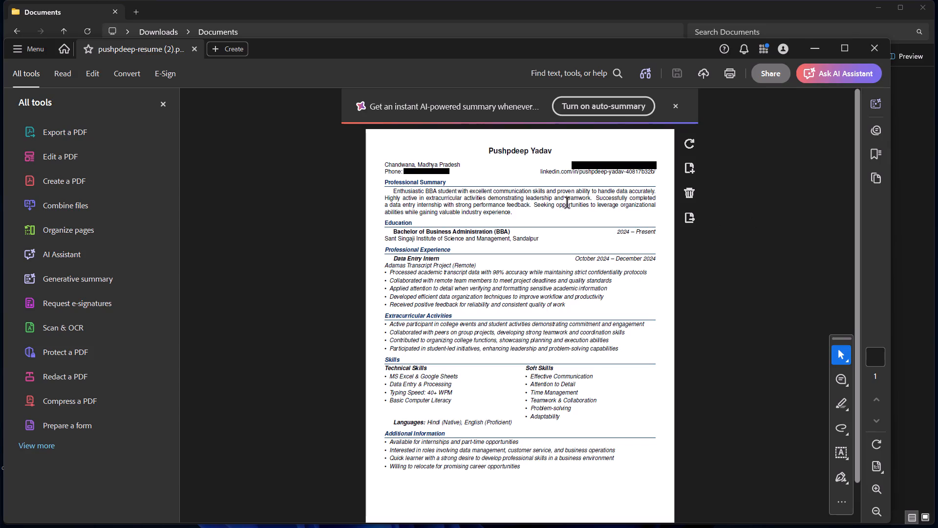
scroll(568, 203, "up", 1)
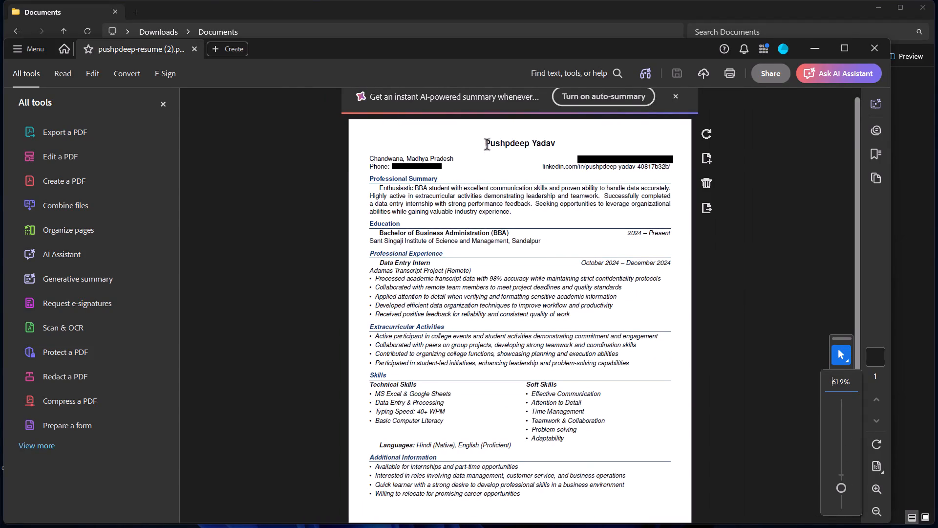
left_click_drag(487, 144, 594, 420)
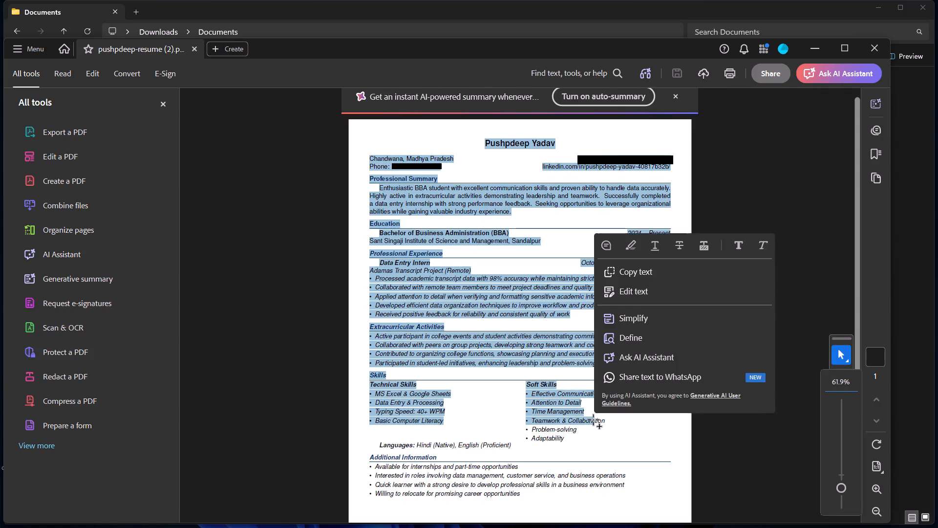
left_click(648, 449)
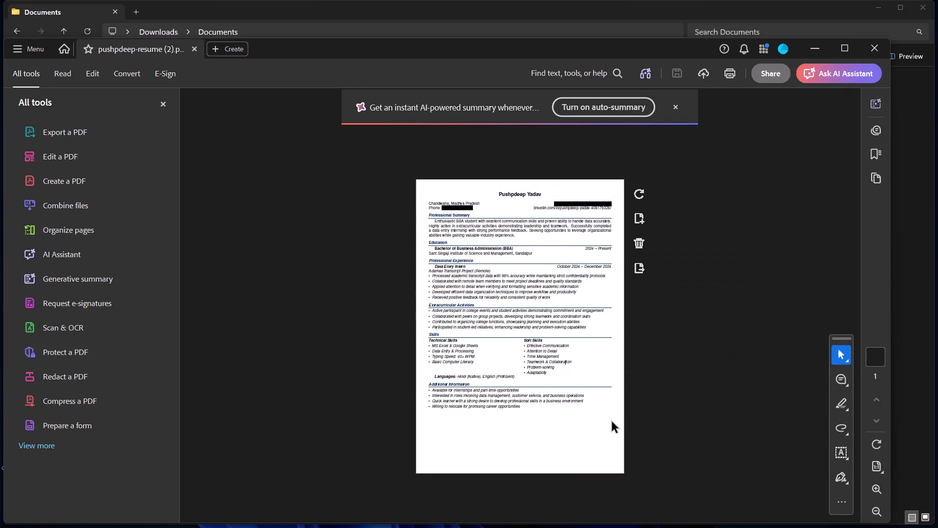
scroll(579, 386, "up", 2)
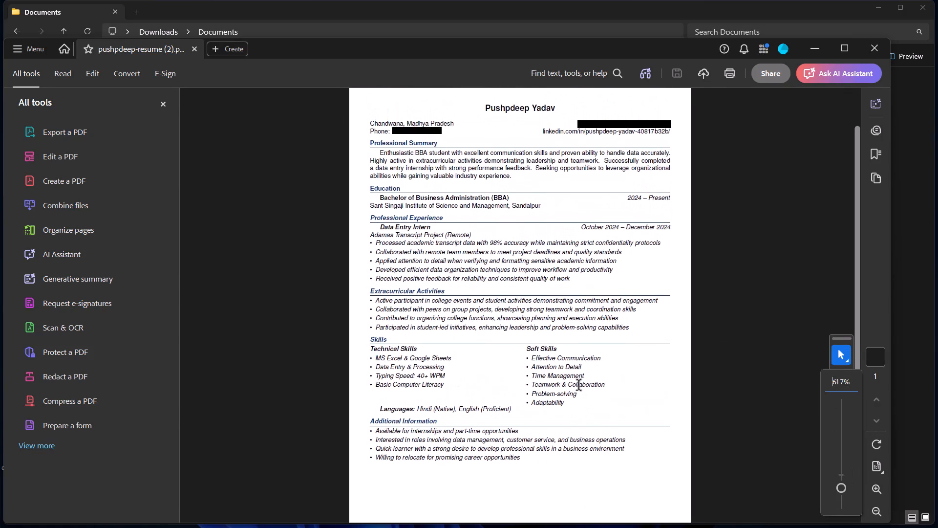
scroll(579, 386, "up", 1)
Capture a selection screenshot of the whole resume page with Adobe Express Photos, and close the PDF.
key("shift+super+s")
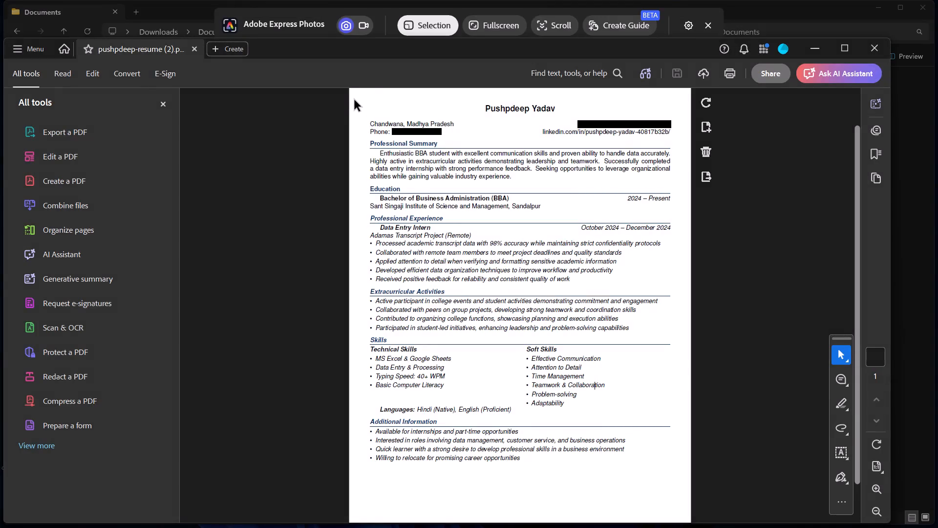
left_click(427, 23)
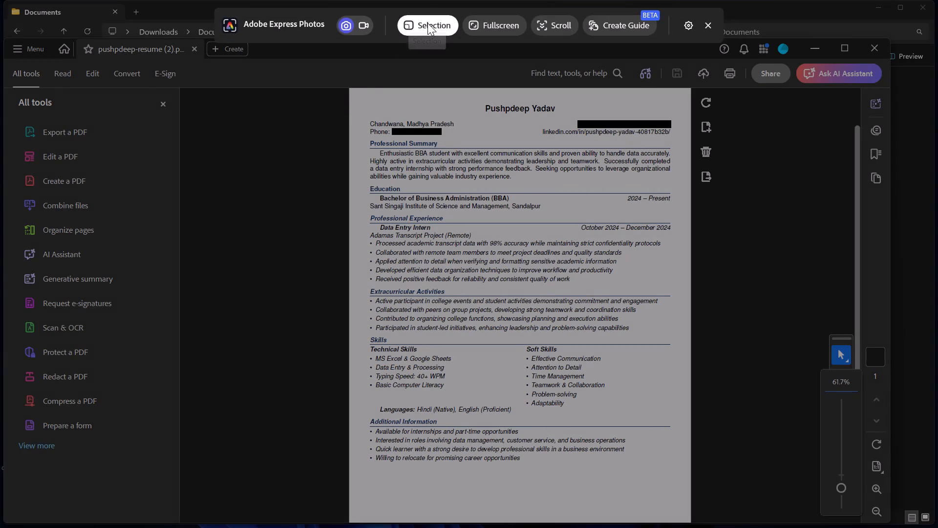
left_click_drag(361, 90, 451, 228)
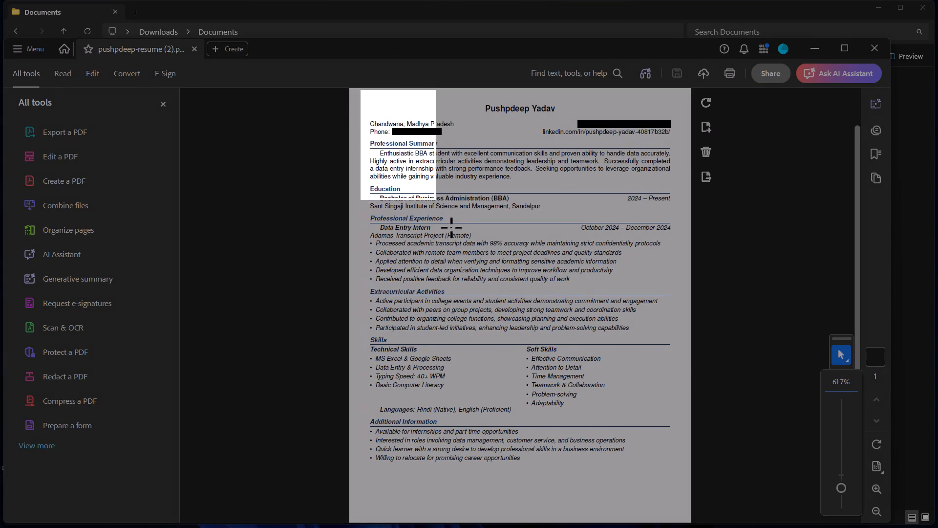
left_click_drag(451, 228, 684, 500)
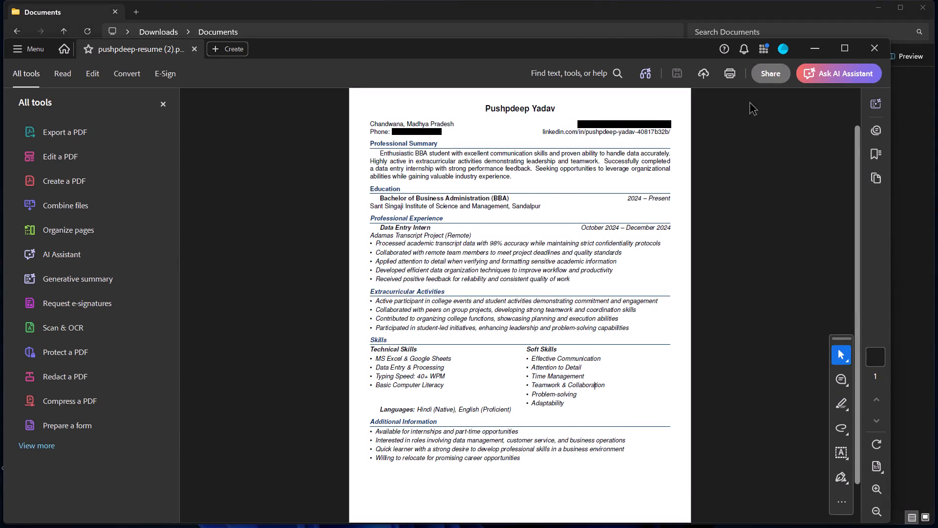
left_click(878, 53)
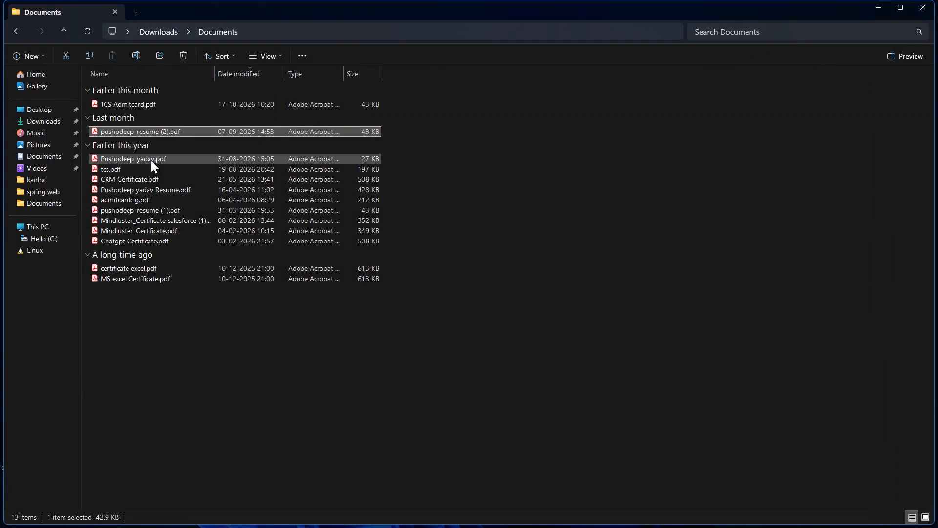
Open the resume PDF dated 31-08-2026, check its Salesforce-oriented content, and close it.
double_click(150, 161)
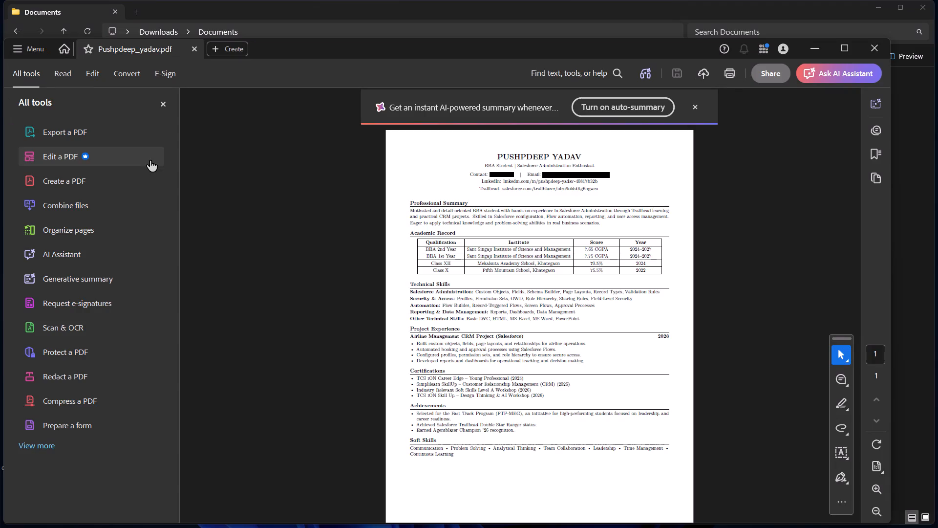
left_click_drag(877, 49, 778, 144)
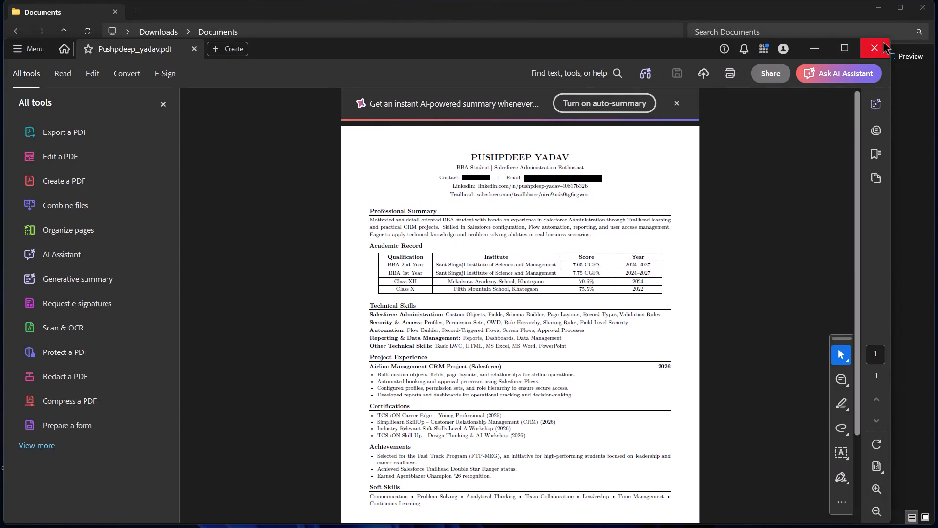
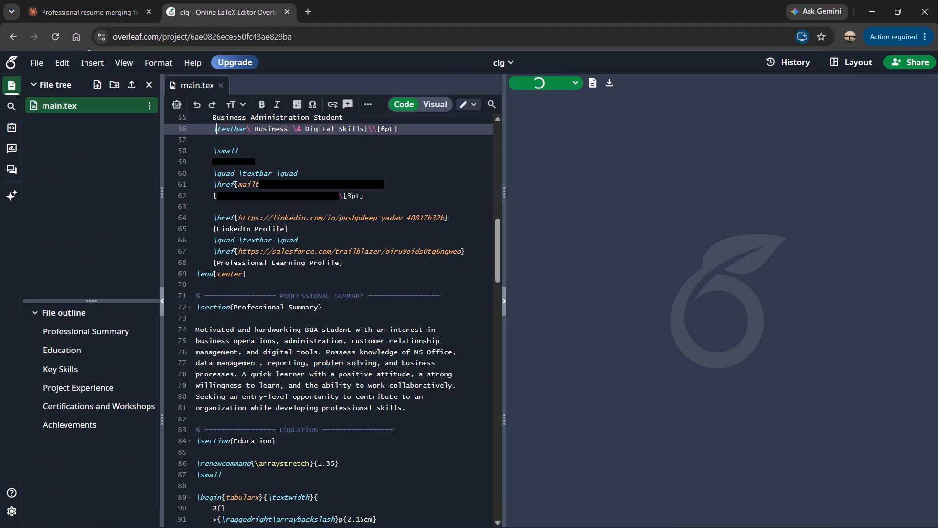
Replace the entire contents of main.tex with the copied resume code and recompile the document.
scroll(240, 293, "down", 1)
scroll(240, 293, "up", 3)
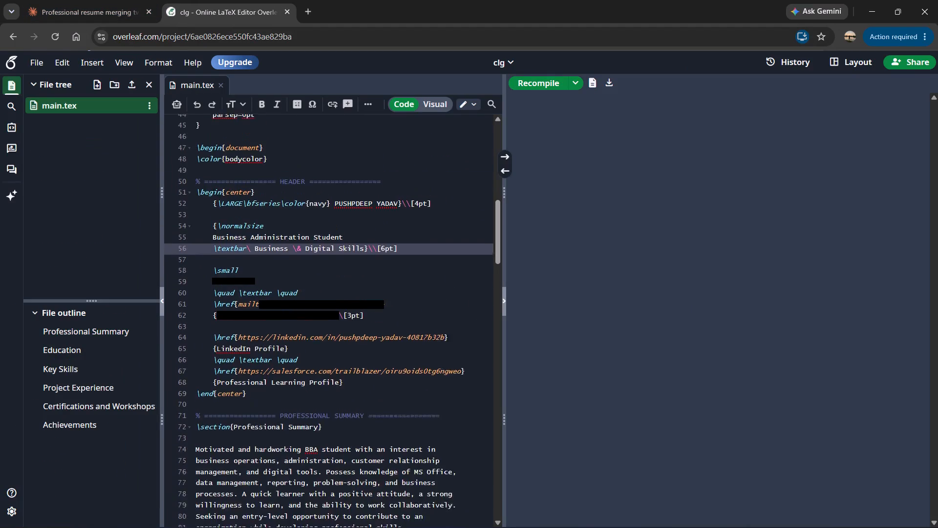
scroll(240, 293, "up", 3)
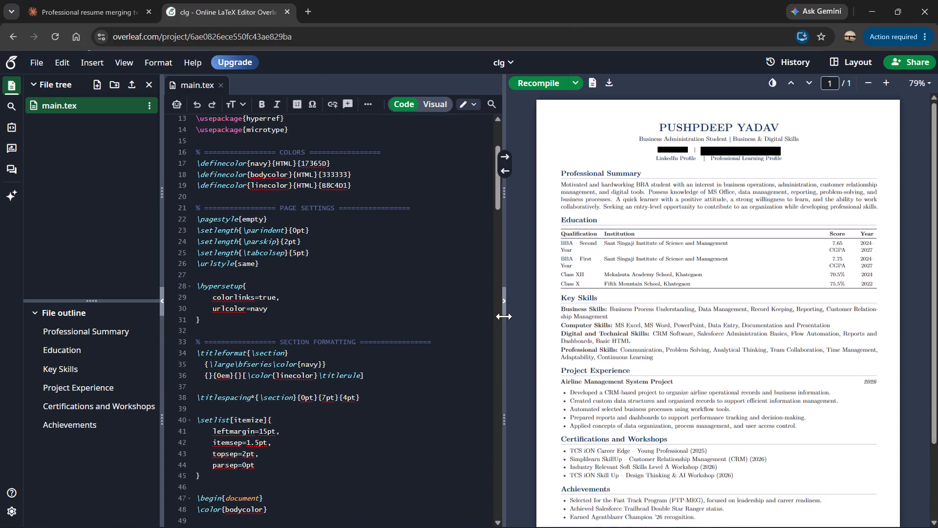
left_click(421, 341)
key("ctrl+a")
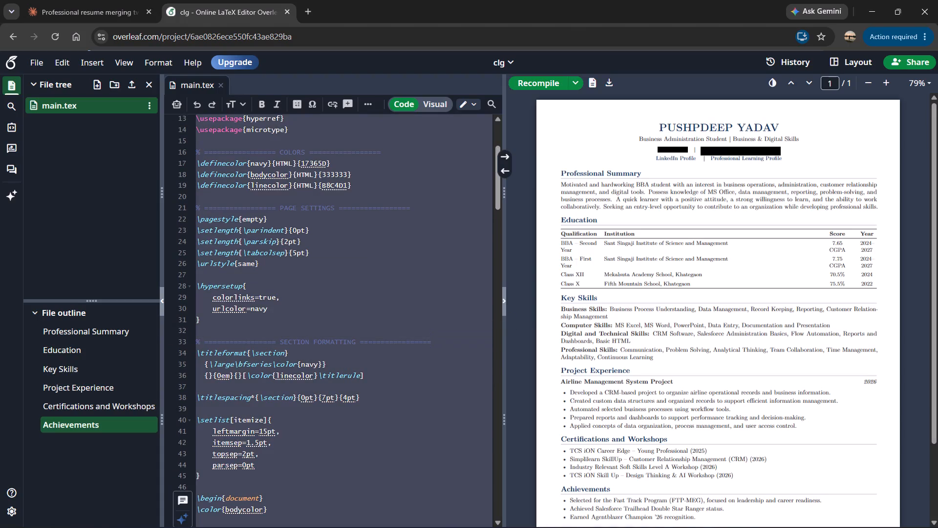
key("ctrl+v")
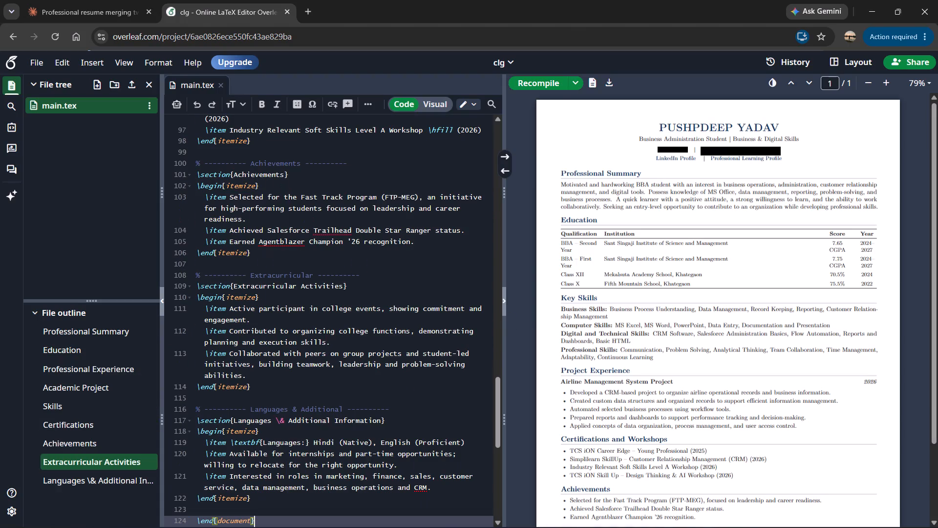
left_click(563, 82)
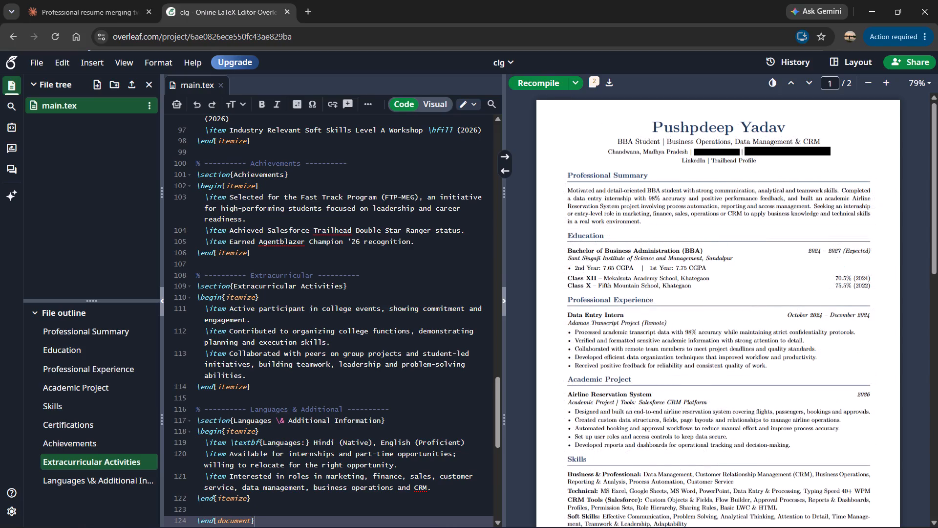
Enlarge the compiled resume and read through both pages, from the header to the languages and additional information section.
scroll(745, 193, "up", 1)
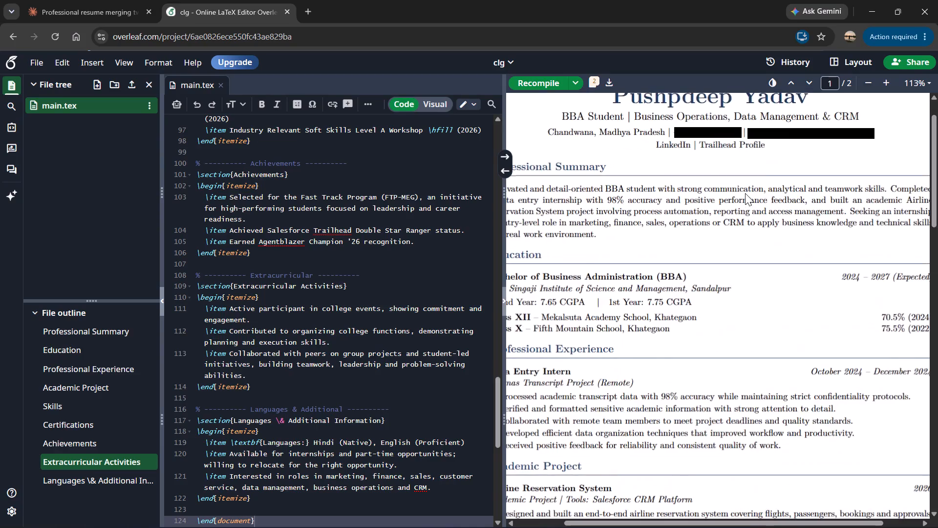
scroll(745, 193, "up", 1)
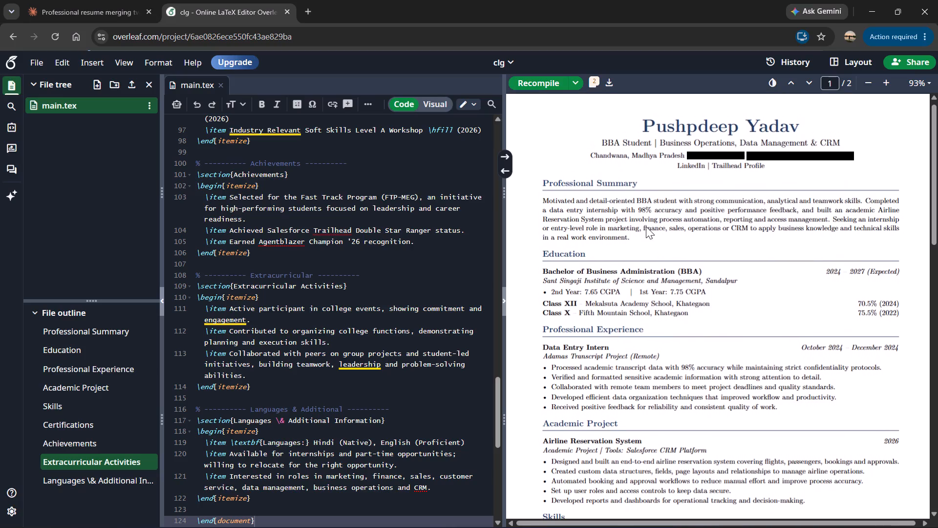
scroll(629, 321, "down", 2)
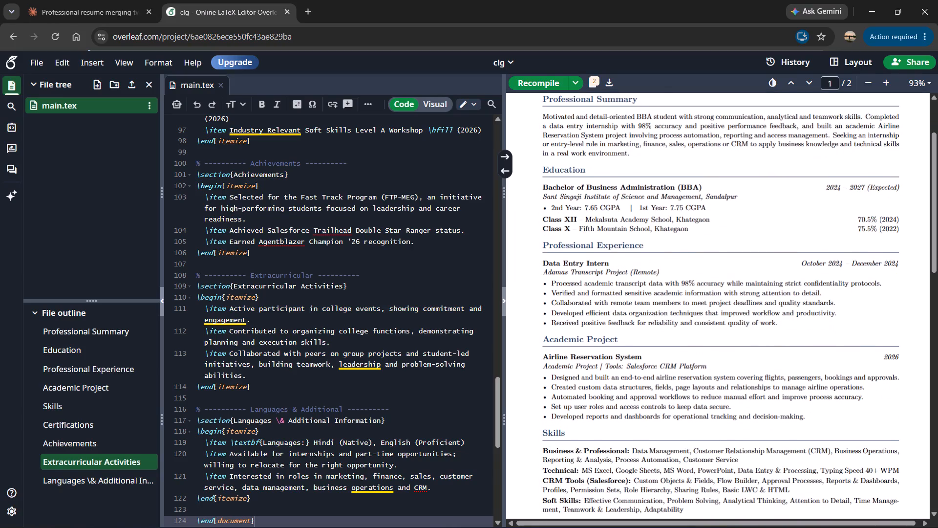
scroll(629, 321, "down", 1)
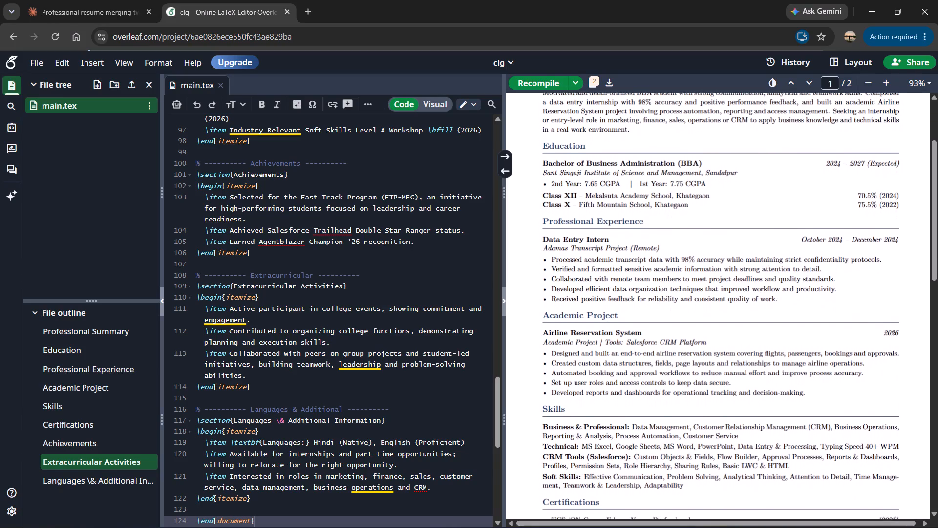
scroll(629, 321, "down", 2)
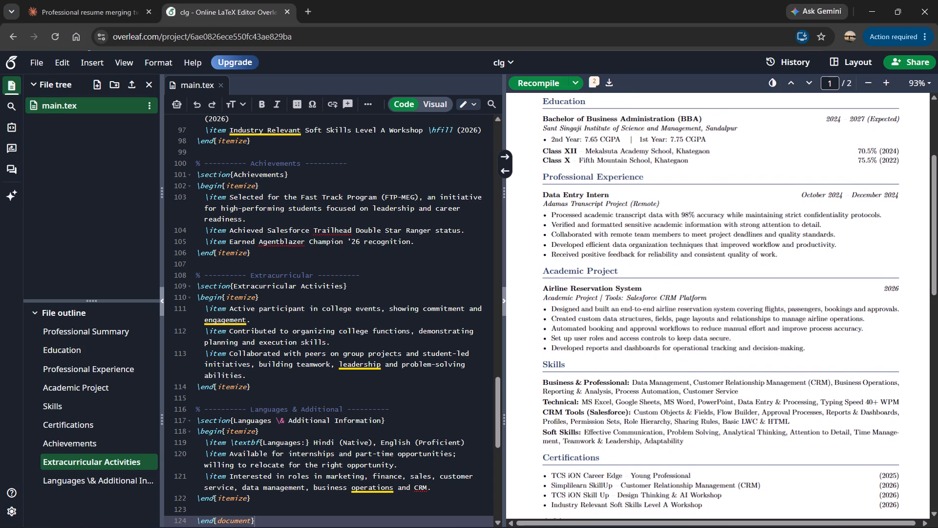
scroll(629, 321, "down", 3)
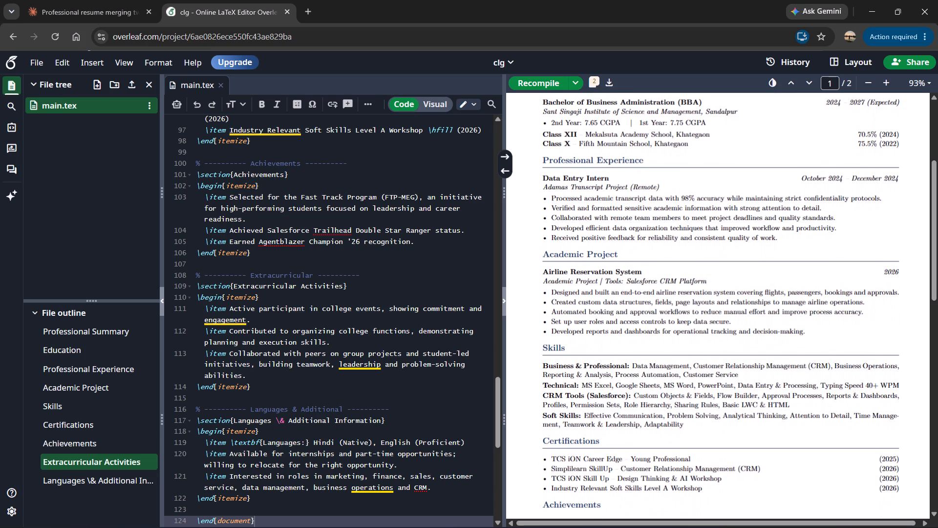
scroll(629, 321, "down", 4)
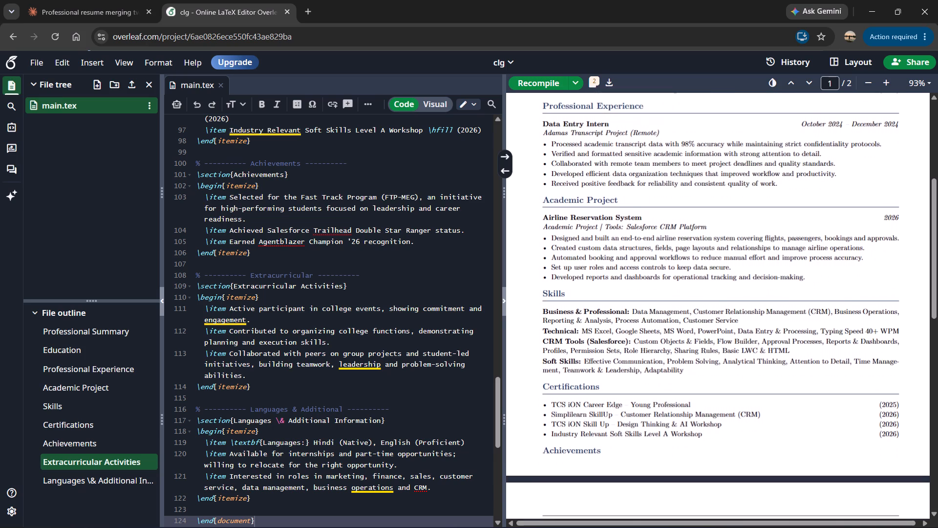
scroll(629, 321, "down", 2)
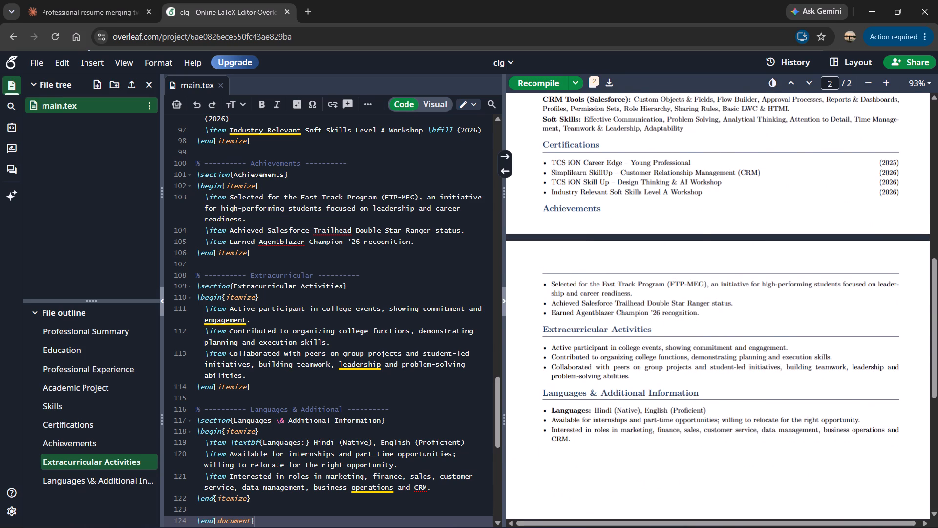
scroll(628, 418, "up", 1)
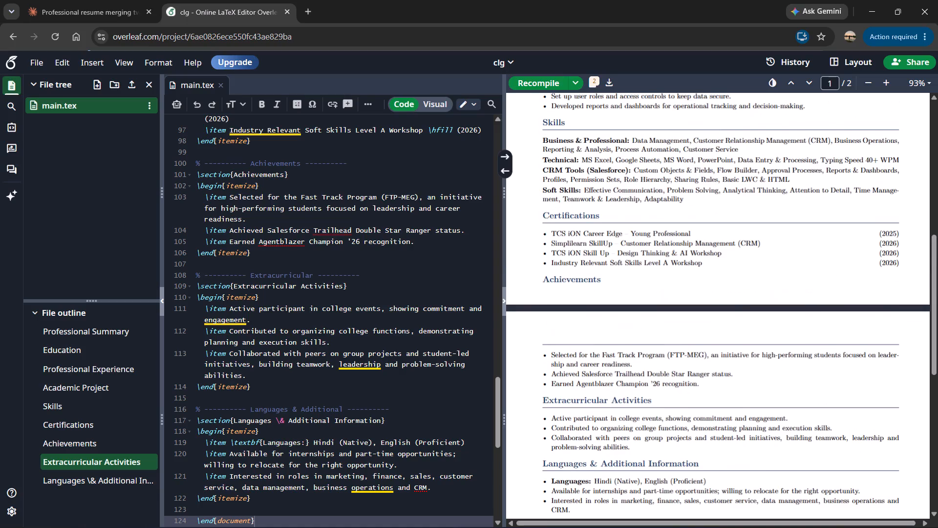
scroll(628, 418, "up", 2)
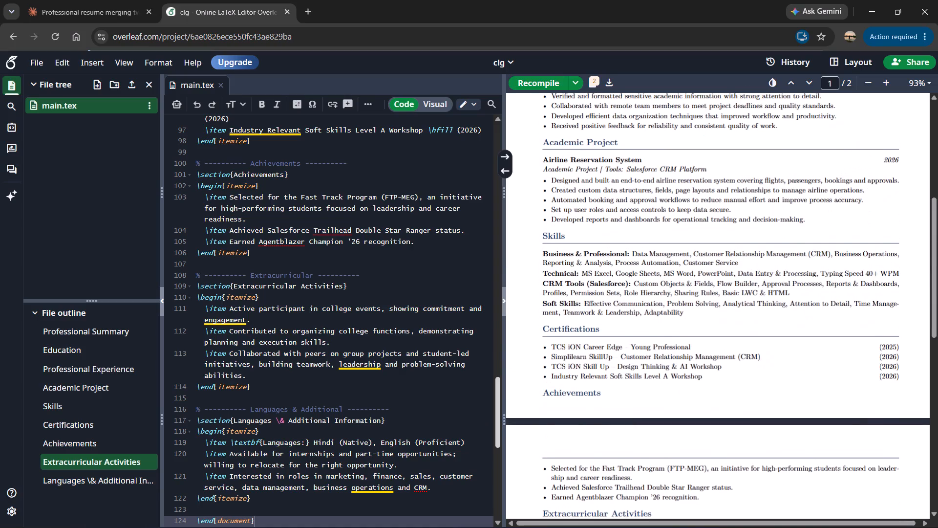
scroll(676, 527, "up", 3)
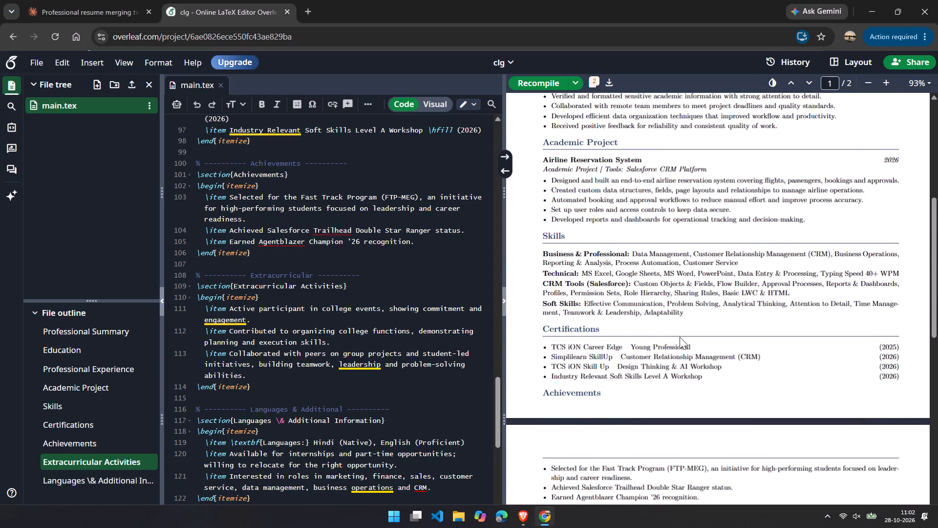
scroll(680, 337, "up", 15)
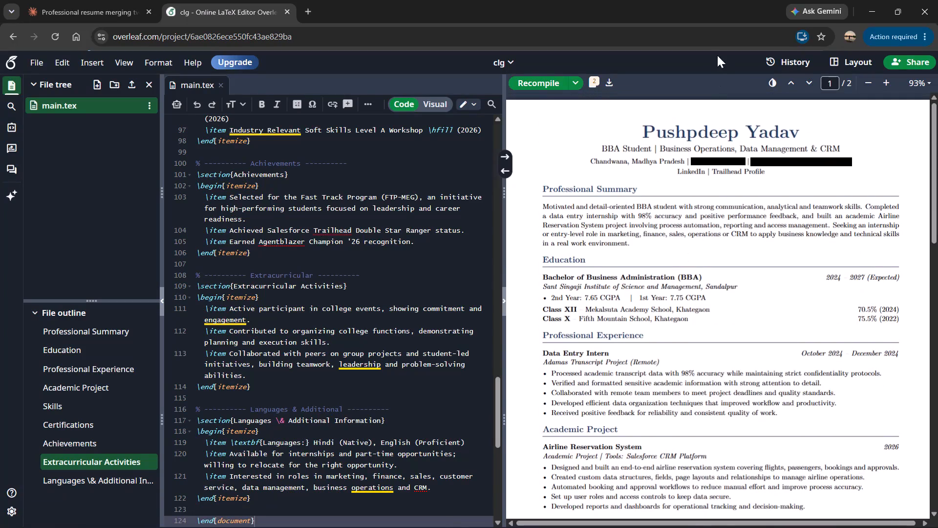
Delete 'Business Operations, Data Management & CRM' and its closing brace from the subtitle line of the resume header code and recompile.
double_click(693, 149)
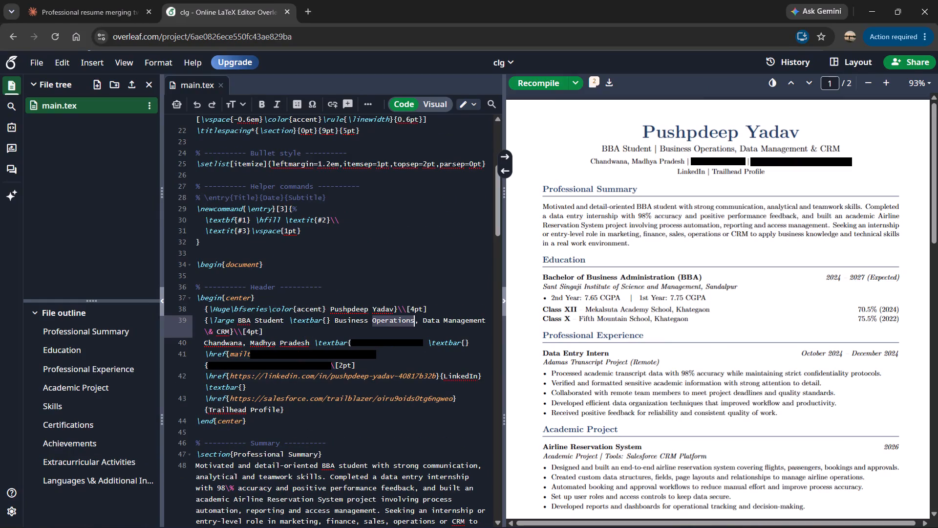
left_click(487, 315)
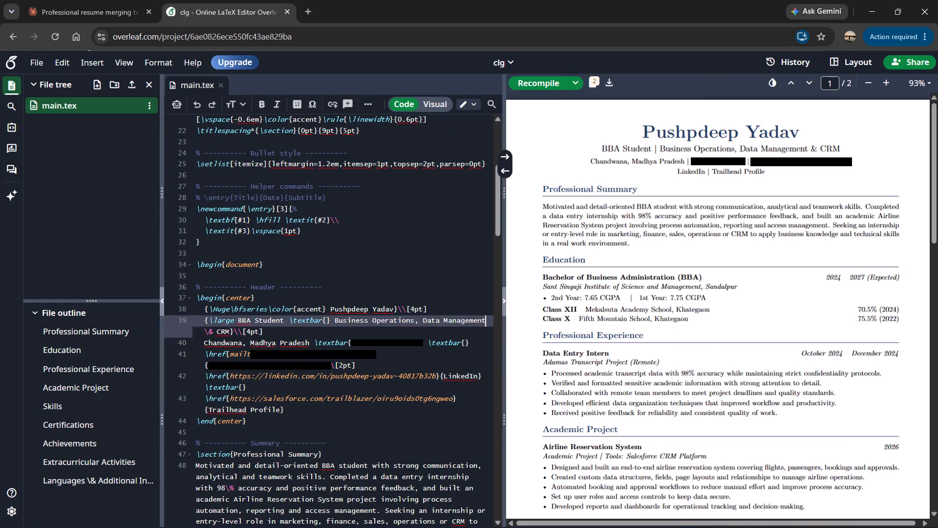
left_click(233, 333)
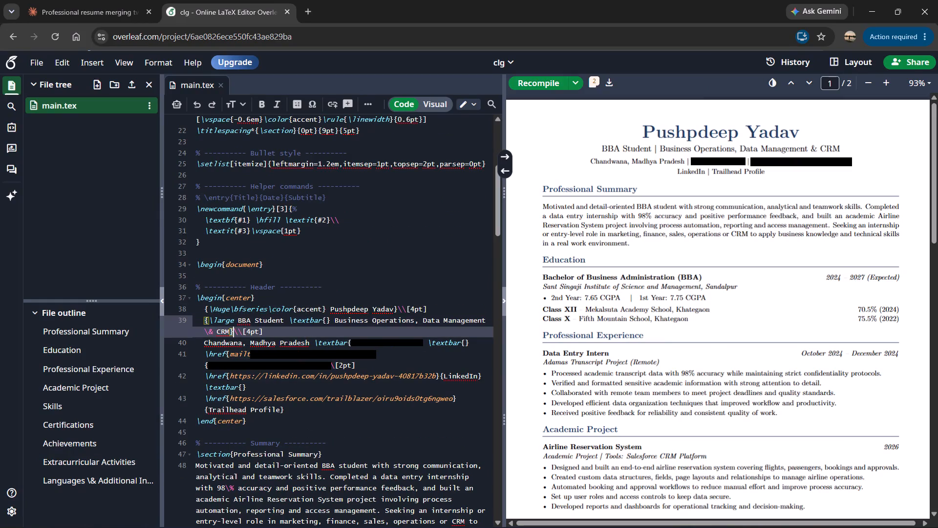
key("BackSpace")
key("BackSpace")
key("BackSpace")
key("BackSpace")
key("BackSpace")
key("BackSpace")
key("BackSpace")
key("BackSpace")
key("BackSpace")
key("BackSpace")
key("BackSpace")
key("BackSpace")
key("BackSpace")
key("BackSpace")
key("BackSpace")
key("BackSpace")
key("BackSpace")
key("BackSpace")
key("BackSpace")
key("BackSpace")
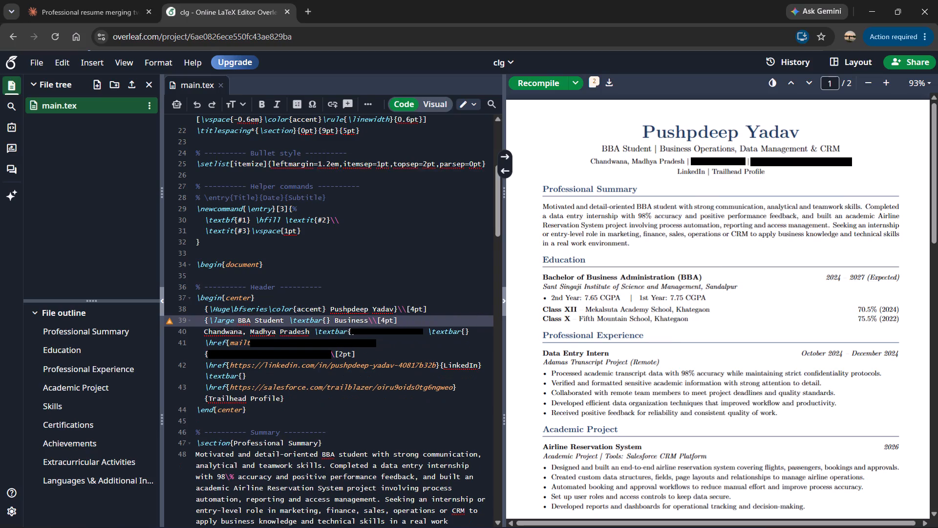
key("BackSpace")
key("BackSpace")
key("BackSpace")
key("BackSpace")
key("BackSpace")
key("BackSpace")
key("BackSpace")
key("BackSpace")
left_click(538, 73)
left_click(537, 77)
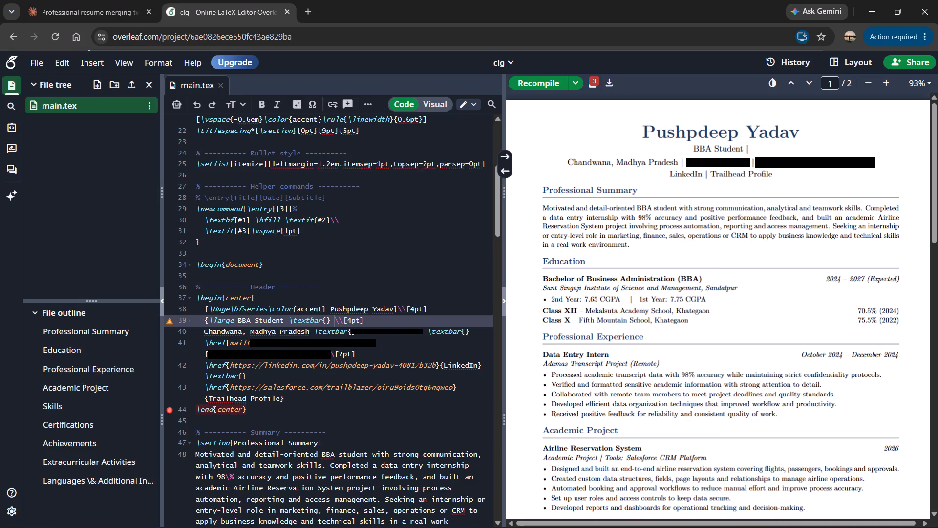
Delete the empty braces after \textbar on the BBA Student line of the header code and recompile the document.
scroll(286, 320, "down", 1)
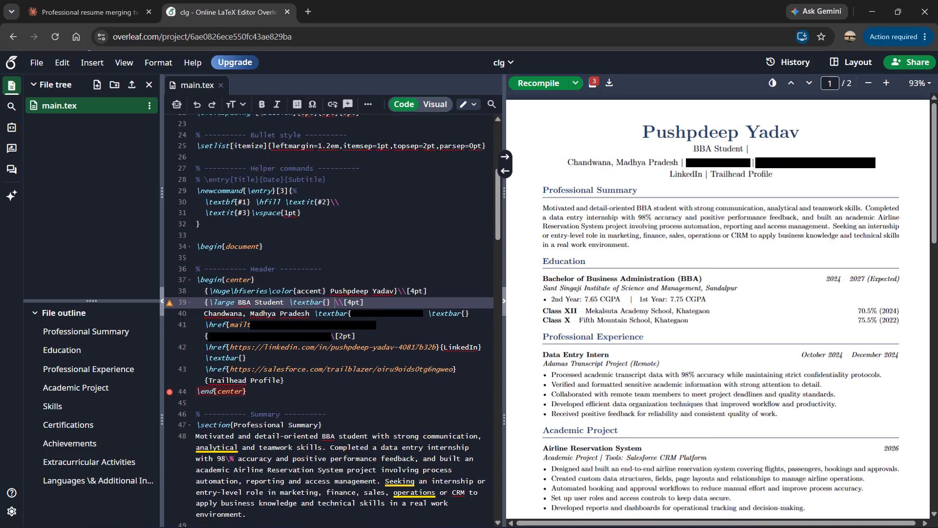
scroll(286, 320, "down", 1)
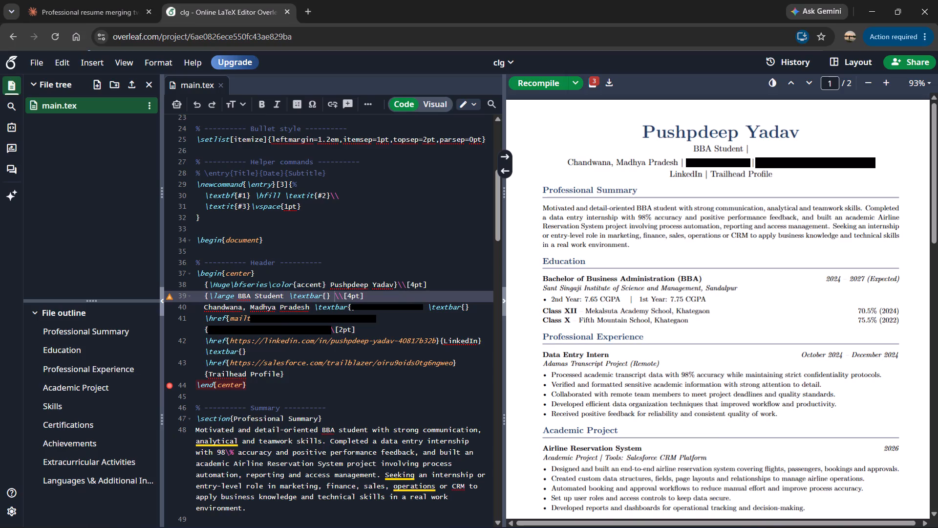
left_click(333, 293)
key("Left")
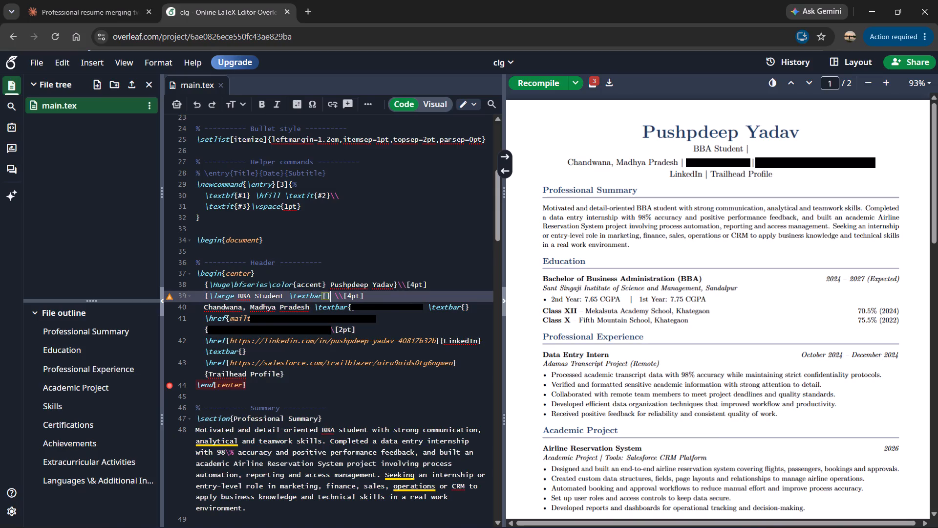
key("BackSpace")
key("BackSpace")
left_click(533, 80)
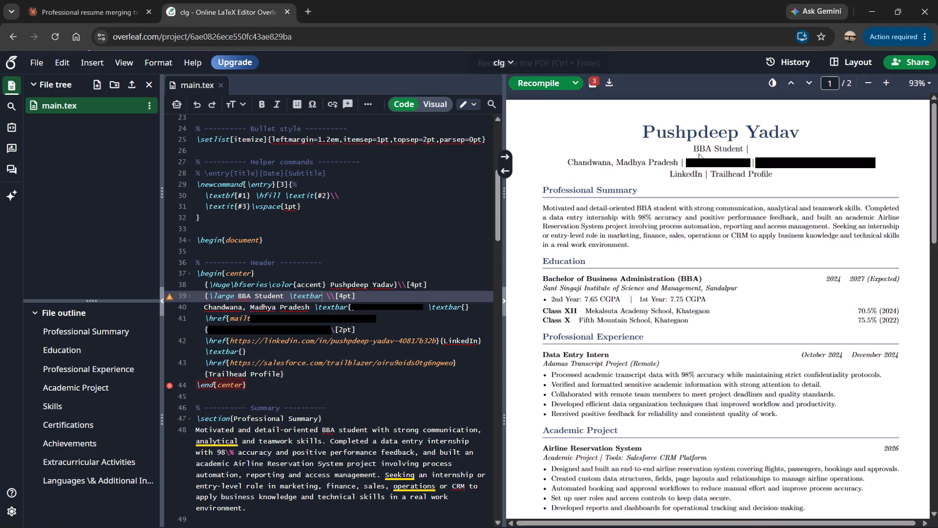
Find the Professional Summary section in the code and highlight it from its section heading to the end of its paragraph.
scroll(648, 180, "down", 1)
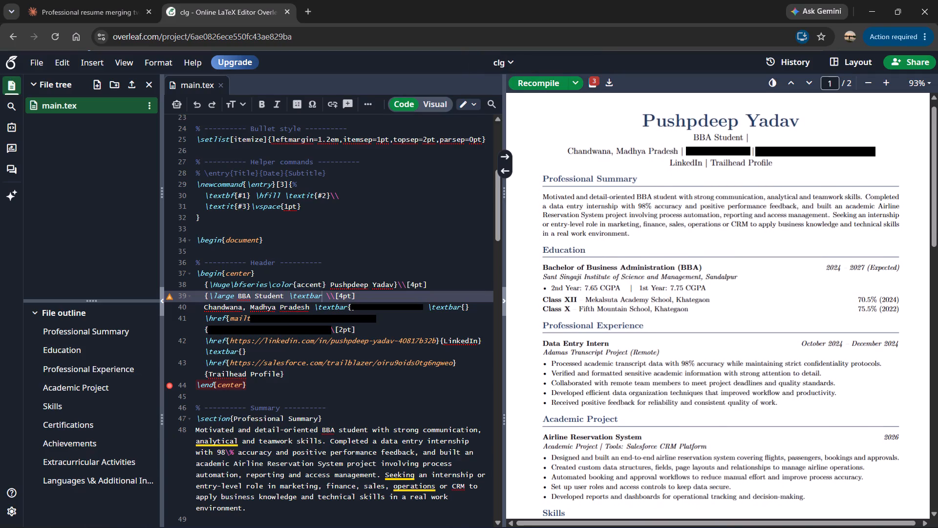
scroll(434, 308, "down", 4)
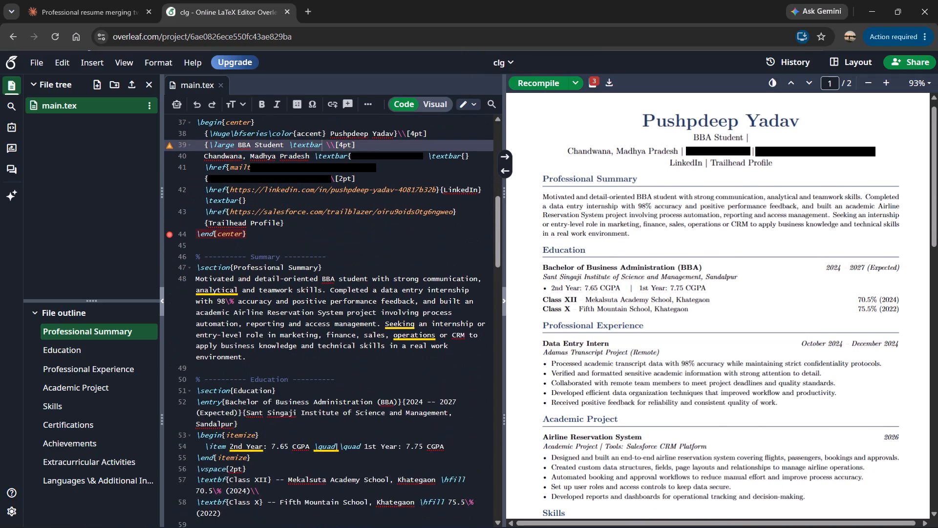
left_click(253, 355)
left_click_drag(266, 355, 215, 263)
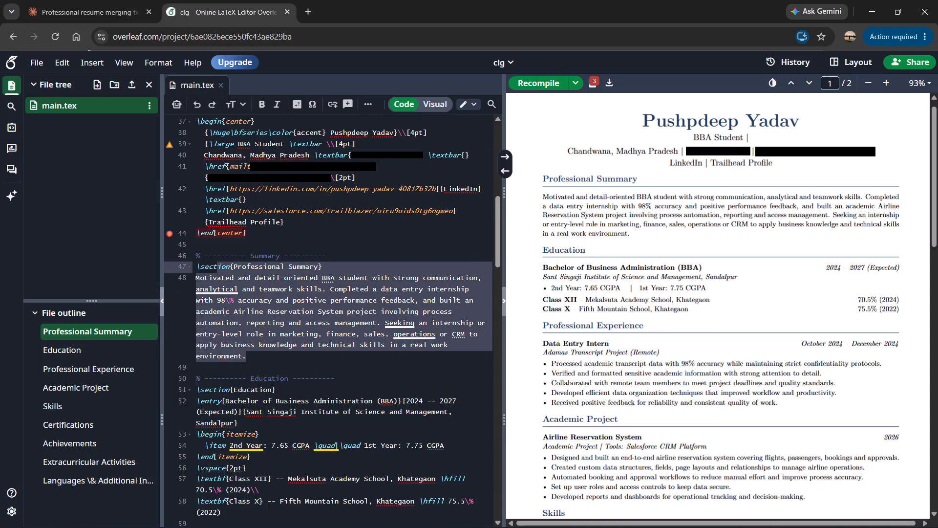
left_click_drag(215, 263, 199, 264)
left_click_drag(199, 264, 198, 264)
Read through the compiled resume from Education to Languages & Additional Information, and check the matching final sections of the code.
left_click(714, 288)
scroll(714, 288, "down", 1)
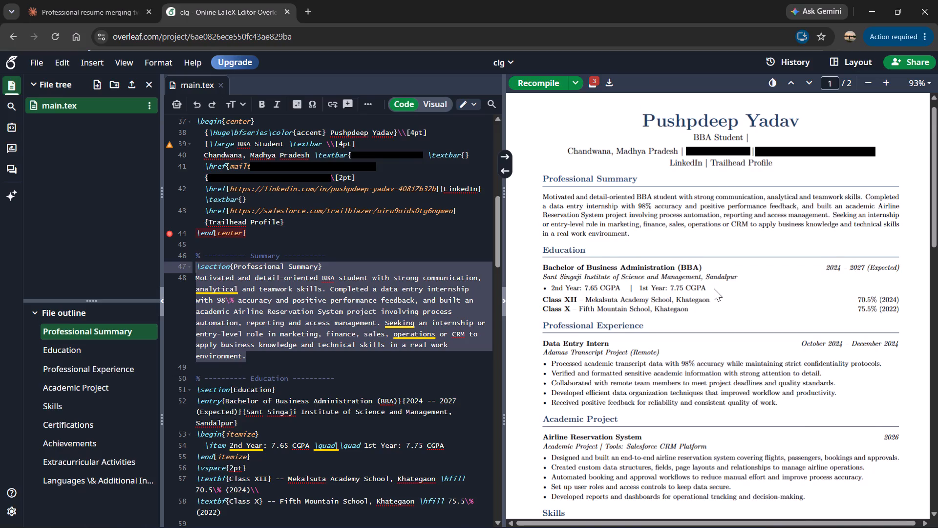
scroll(714, 288, "down", 2)
left_click(696, 327)
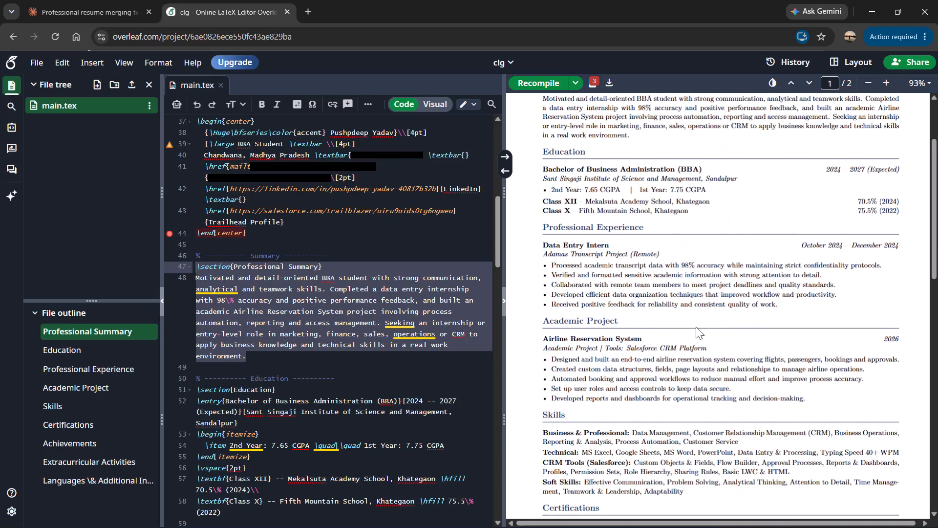
scroll(696, 327, "down", 3)
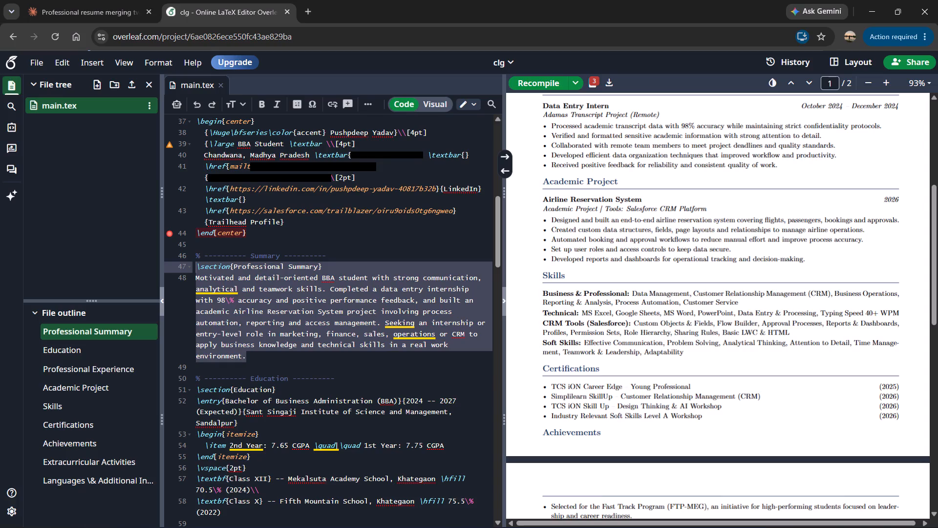
left_click(676, 373)
scroll(616, 374, "down", 2)
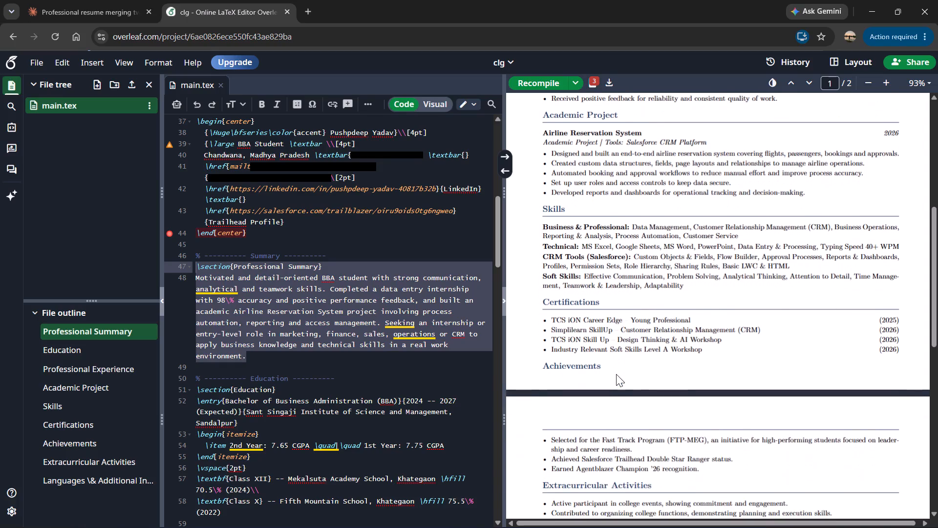
scroll(616, 374, "down", 6)
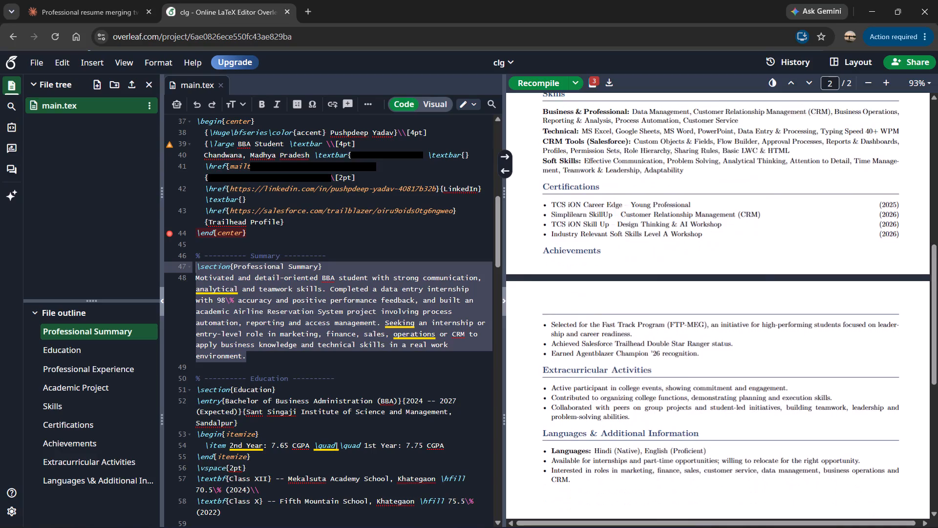
scroll(616, 374, "down", 2)
scroll(616, 374, "up", 2)
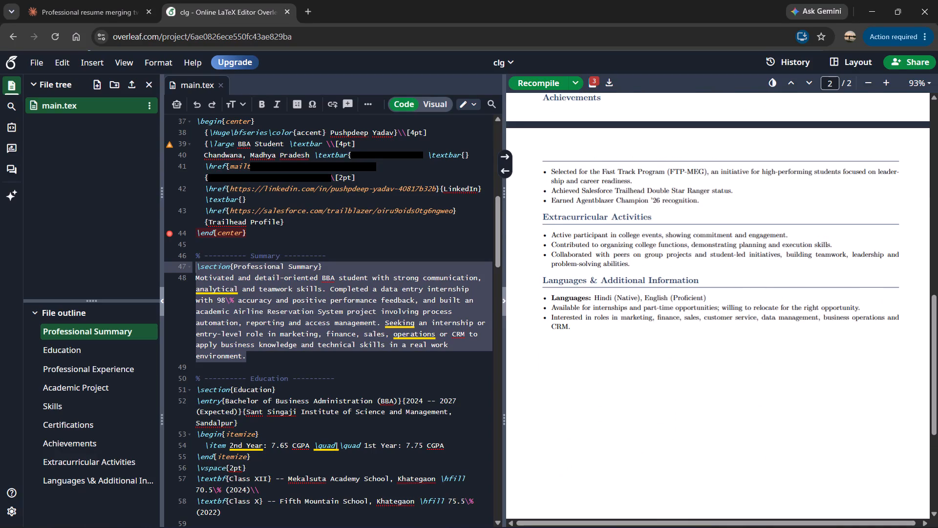
scroll(461, 407, "down", 9)
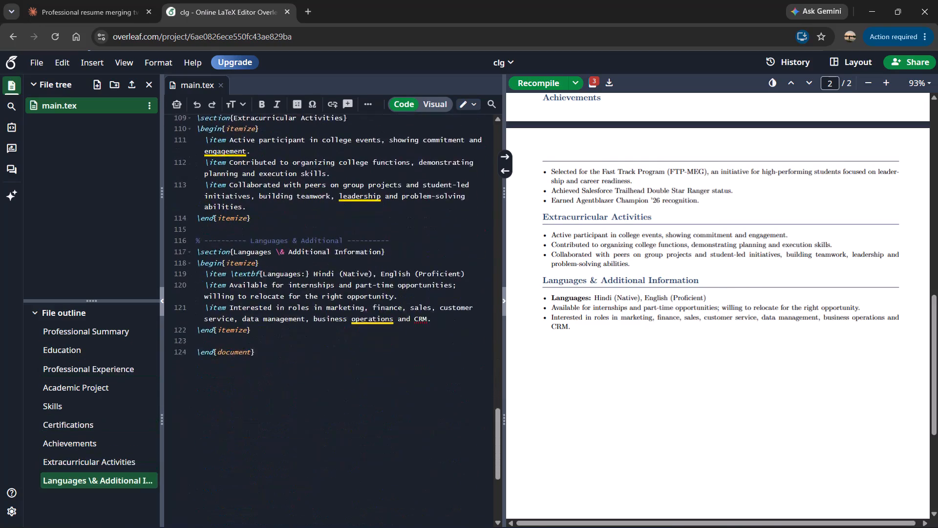
scroll(461, 407, "down", 4)
scroll(461, 407, "up", 6)
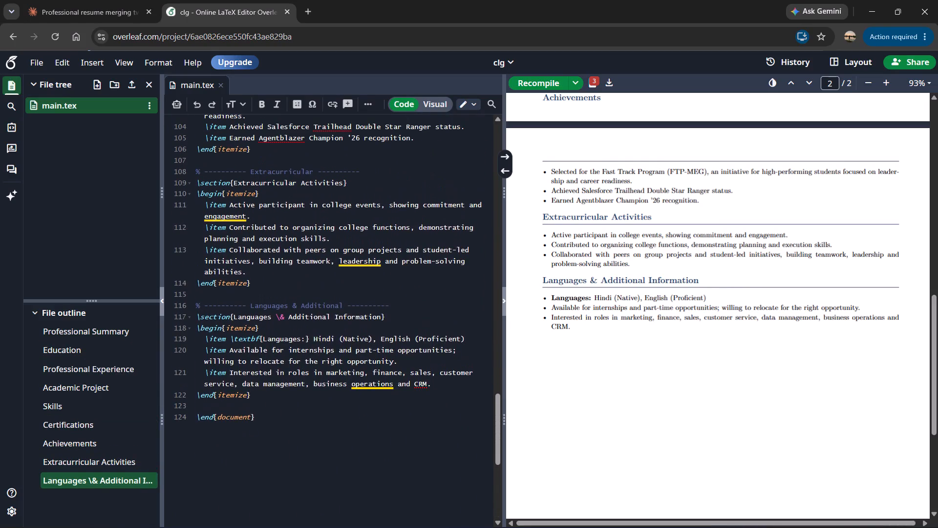
scroll(461, 407, "up", 1)
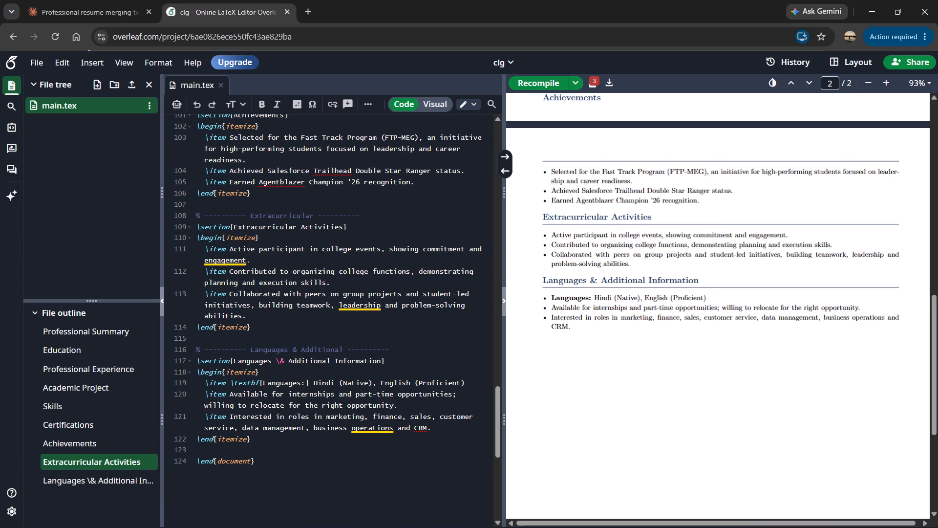
double_click(688, 301)
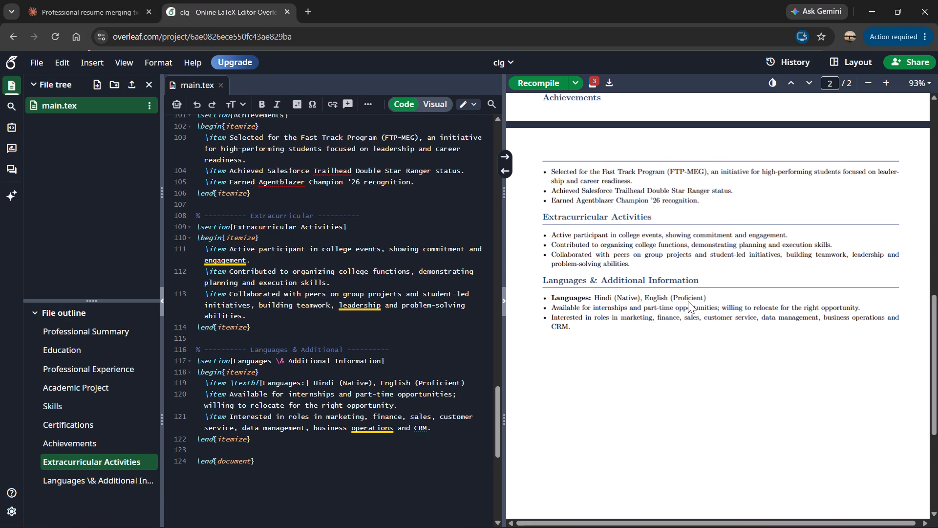
double_click(689, 297)
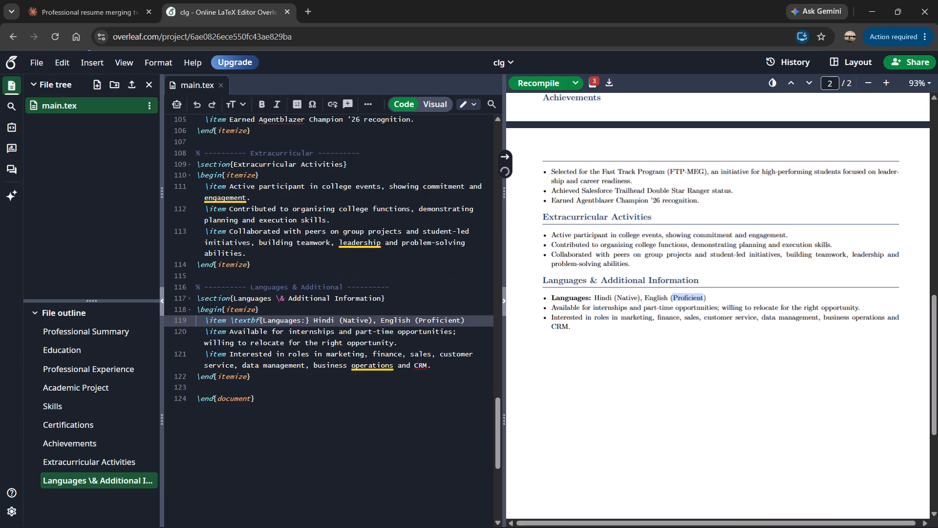
key("ctrl+c")
left_click(518, 522)
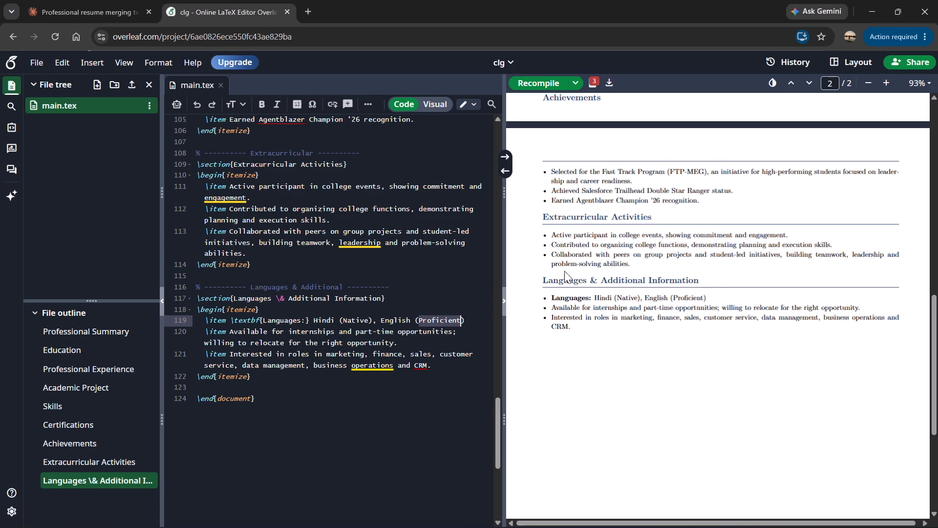
Back in Overleaf, copy the contact detail that follows the location on line 40 of the header code.
scroll(338, 315, "down", 2)
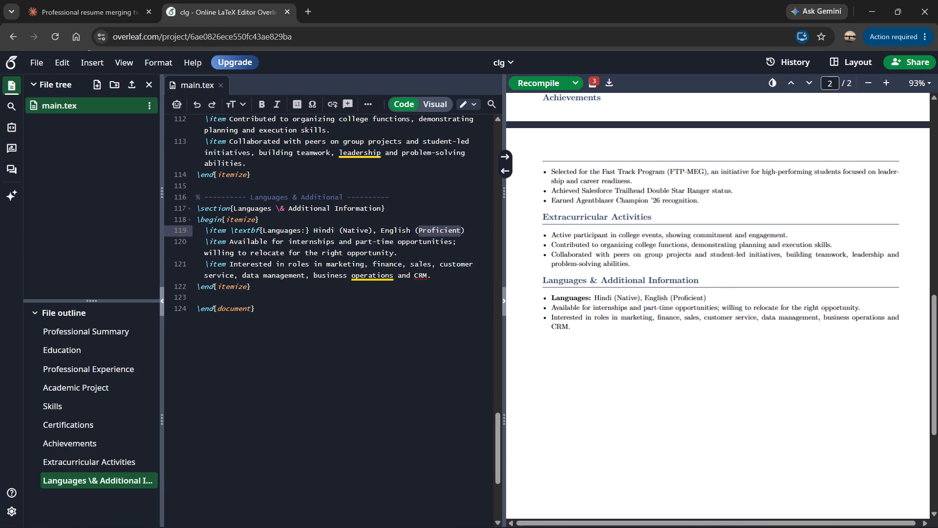
scroll(399, 312, "up", 4)
scroll(590, 328, "up", 7)
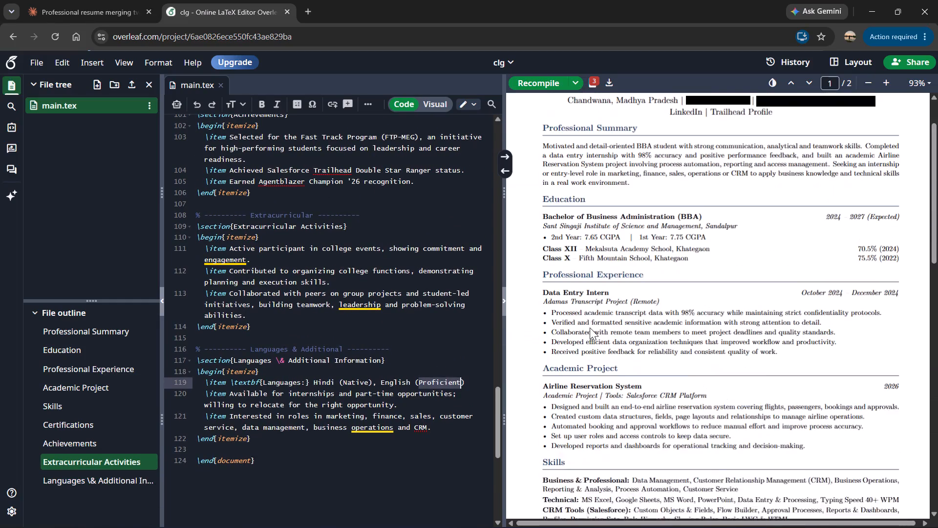
scroll(590, 328, "up", 1)
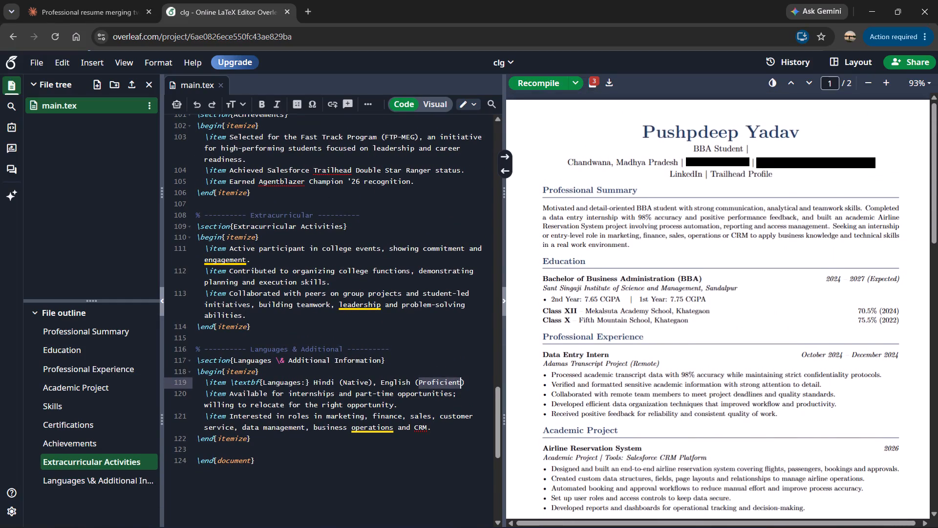
scroll(394, 289, "up", 16)
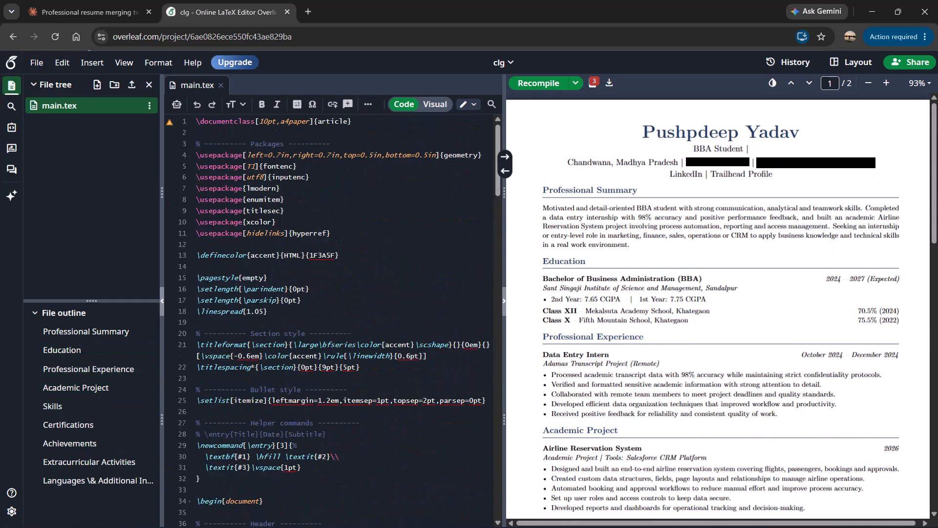
scroll(394, 289, "down", 5)
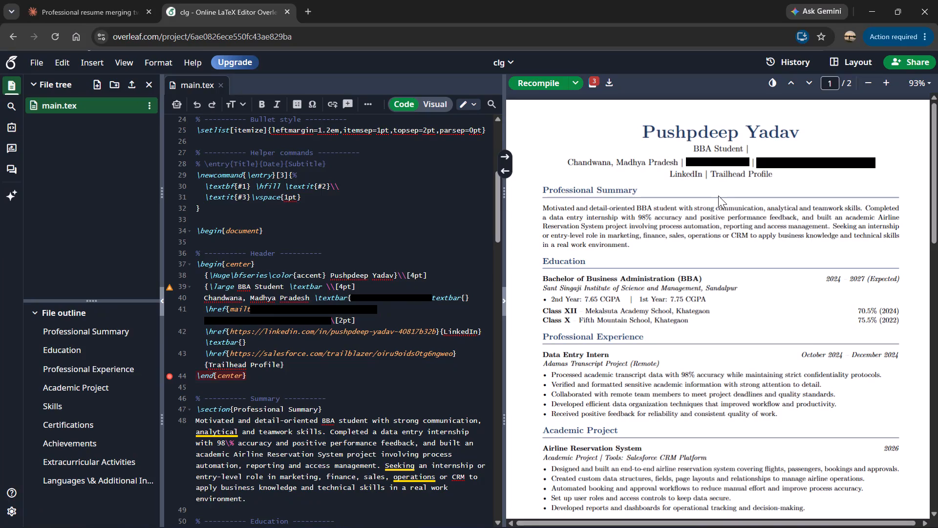
left_click(338, 303)
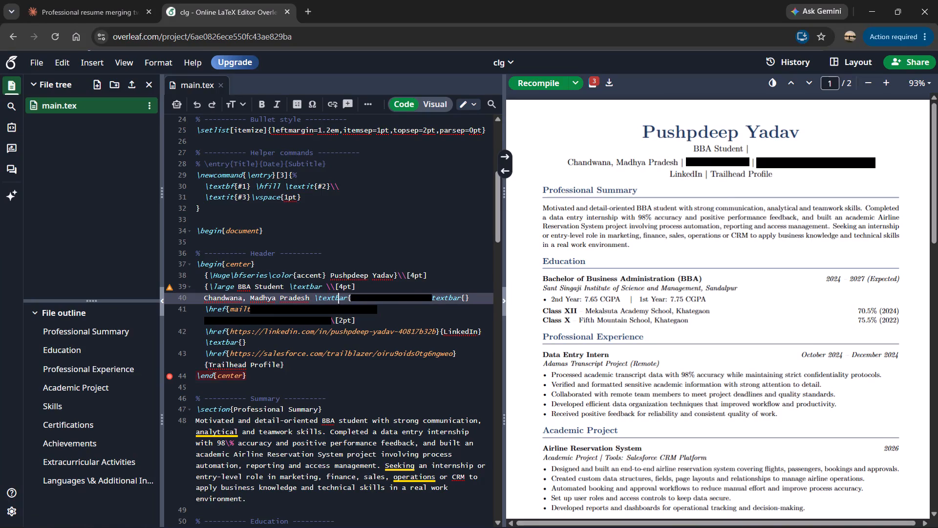
left_click(413, 312)
left_click_drag(427, 298, 366, 298)
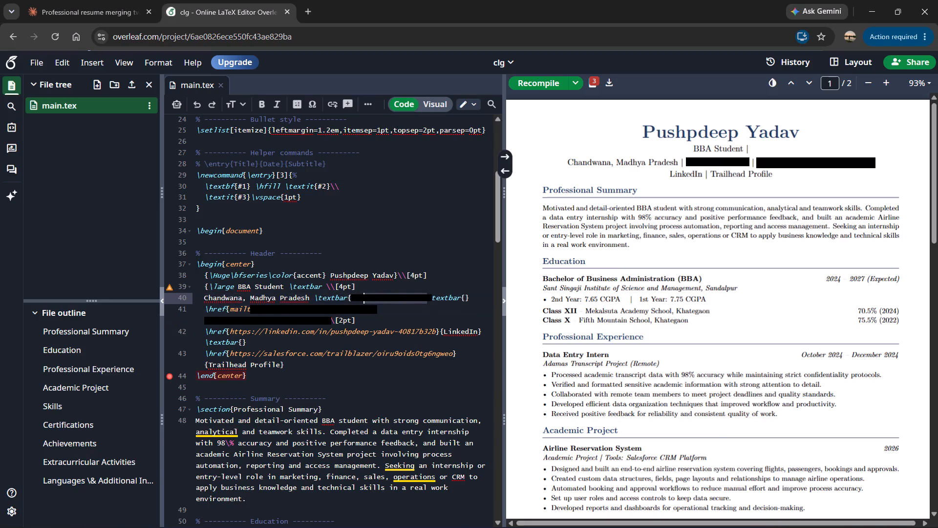
left_click_drag(366, 298, 361, 298)
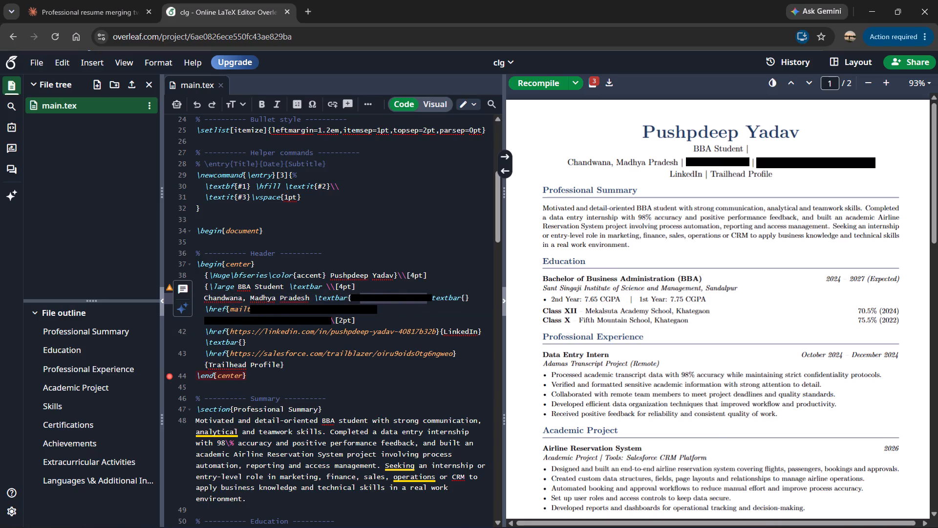
key("ctrl+c")
Move the copied contact detail from line 40 to line 39 after 'BBA Student \textbar' in the header code, and recompile the resume.
key("BackSpace")
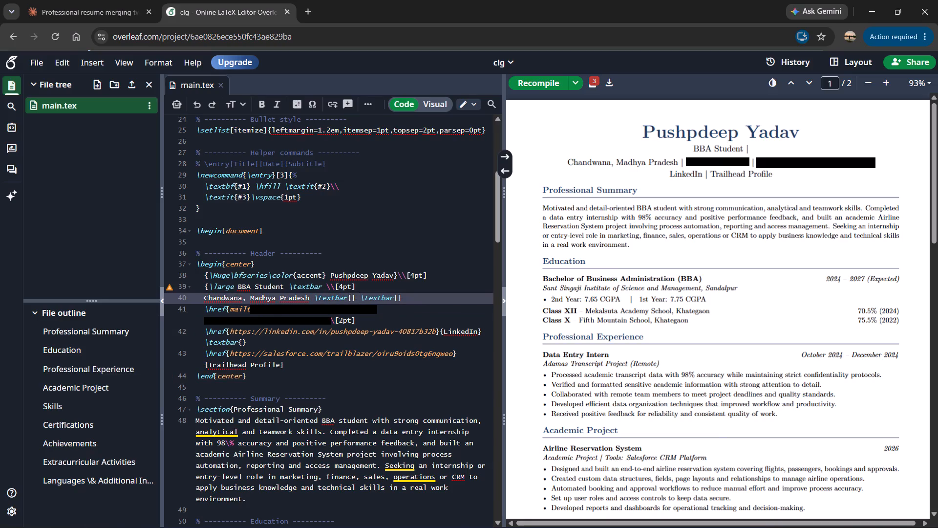
left_click(325, 286)
key("ctrl+v")
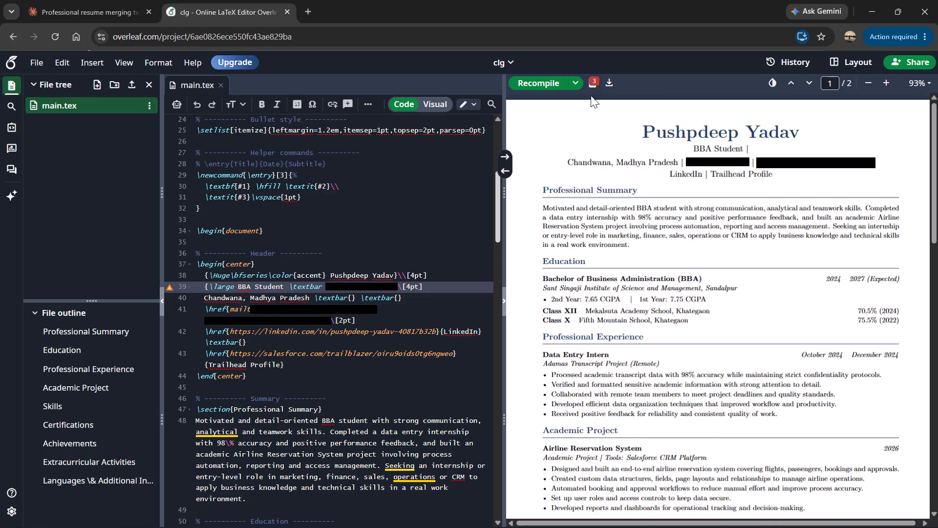
left_click(554, 74)
left_click(552, 79)
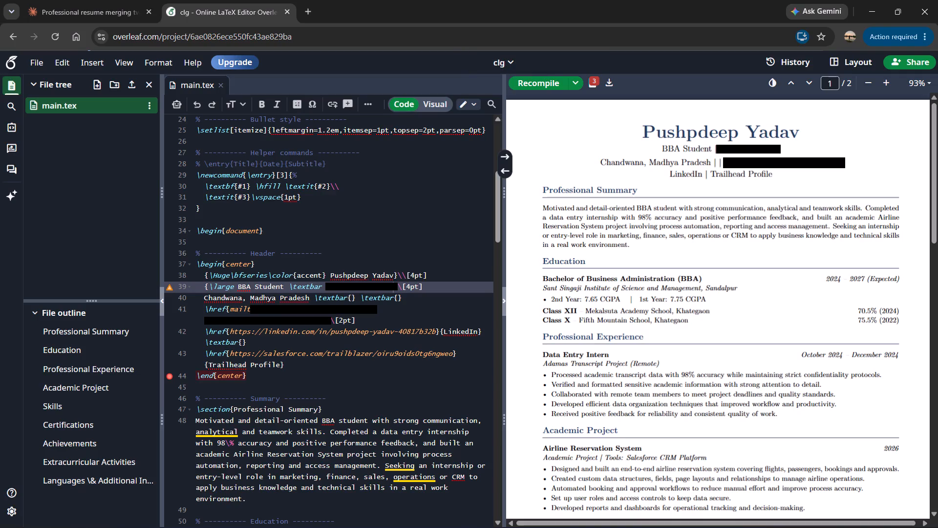
Delete the first \textbar command after 'Madhya Pradesh' on line 40, leaving its empty braces, and recompile the resume.
left_click(318, 301)
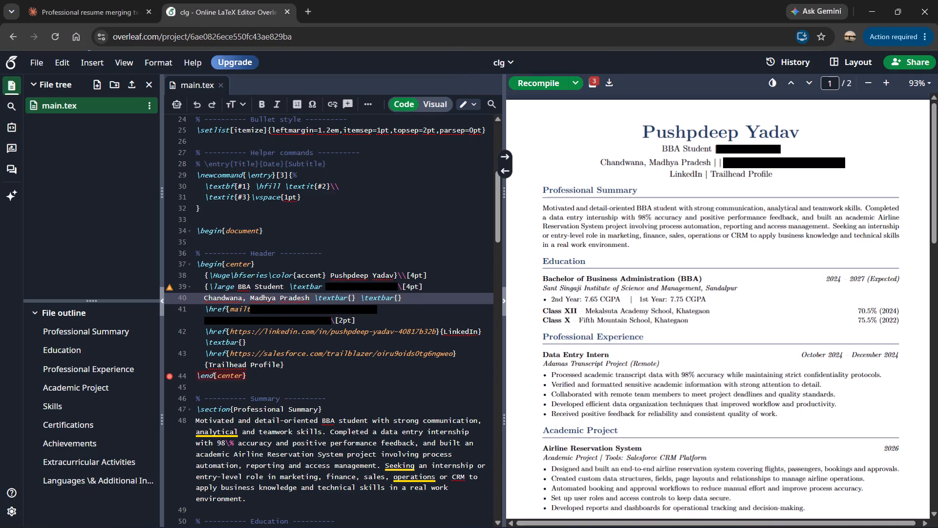
key("BackSpace")
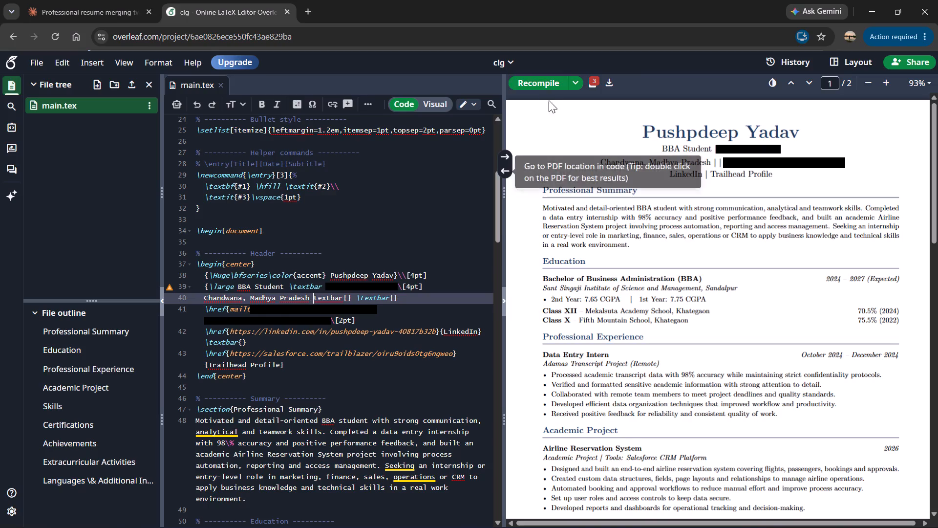
left_click(545, 81)
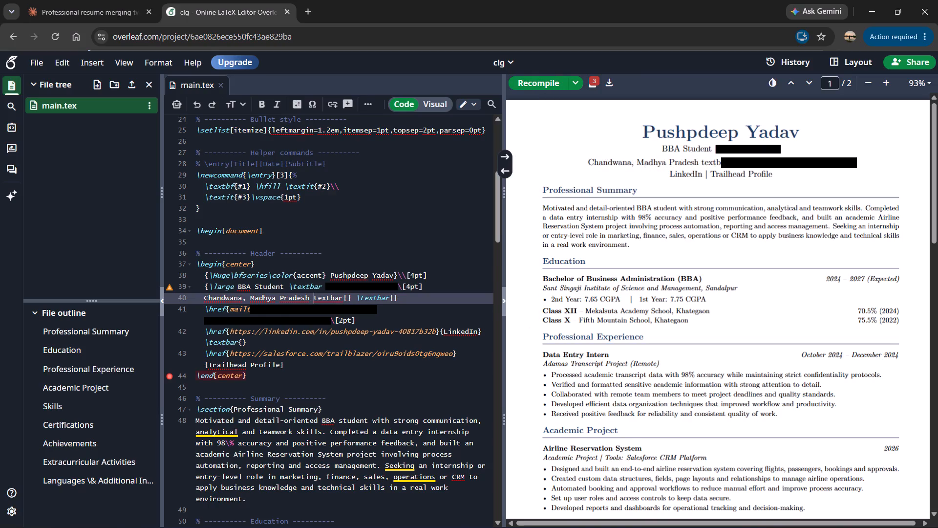
scroll(386, 361, "up", 1)
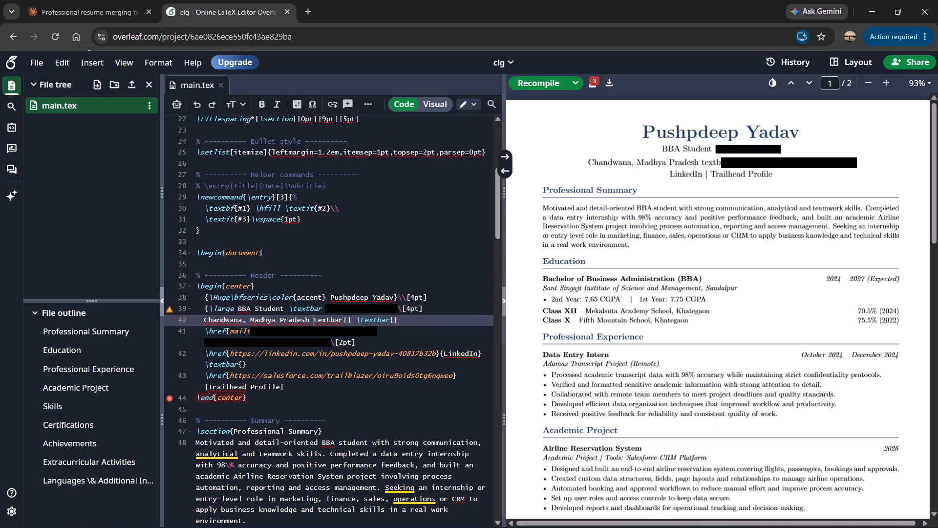
scroll(423, 301, "up", 1)
scroll(599, 238, "up", 1)
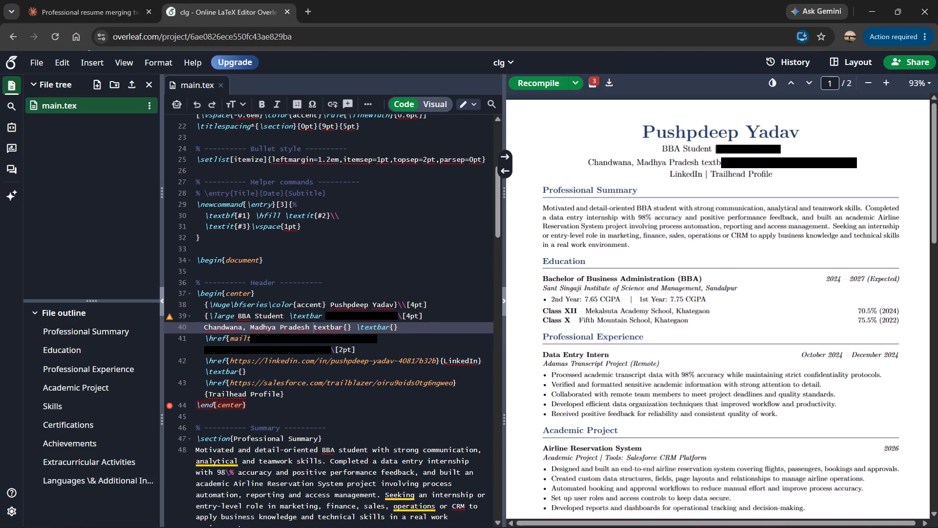
scroll(599, 238, "up", 1)
left_click(340, 327)
key("Right")
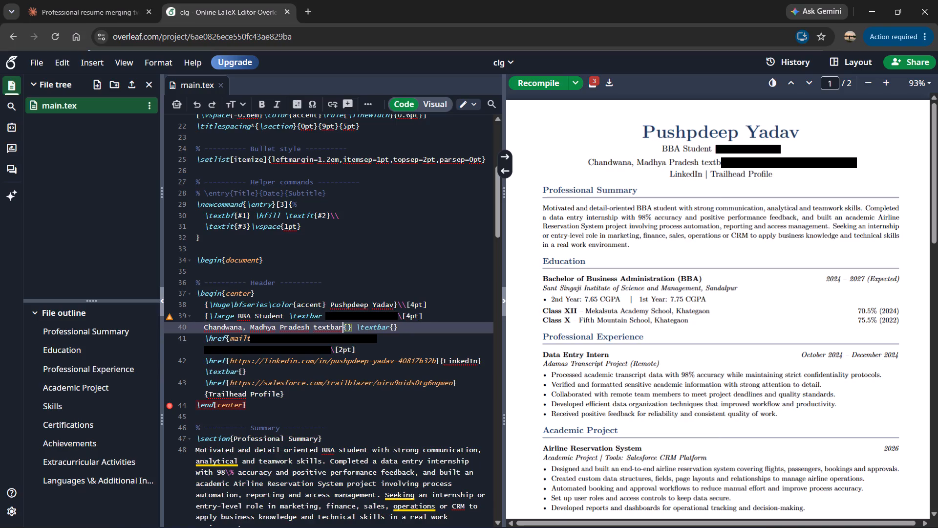
key("BackSpace")
key("BackSpace")
key("BackSpace")
key("BackSpace")
key("BackSpace")
key("BackSpace")
key("BackSpace")
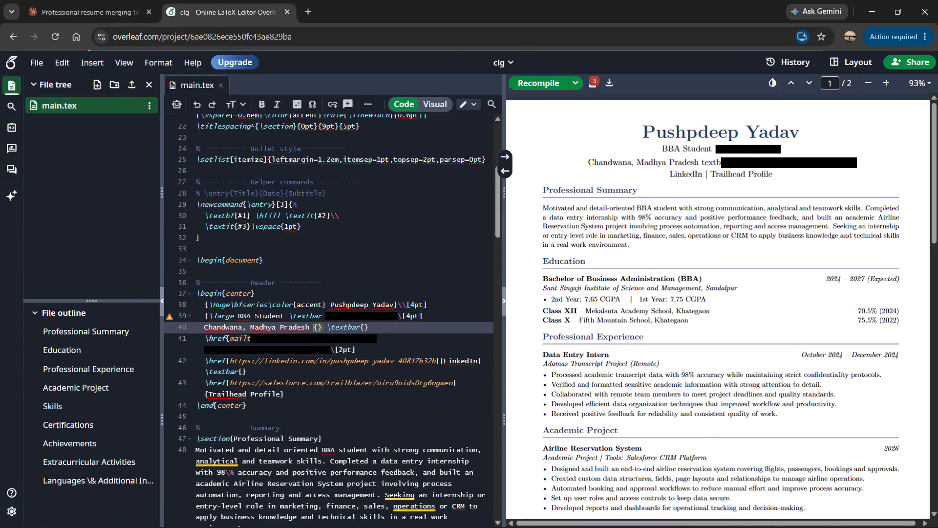
left_click(528, 76)
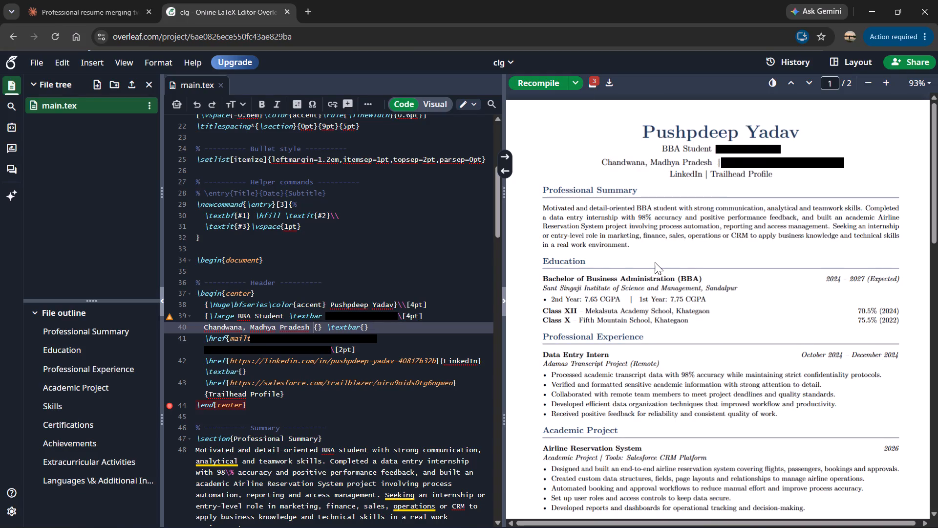
scroll(655, 262, "down", 1)
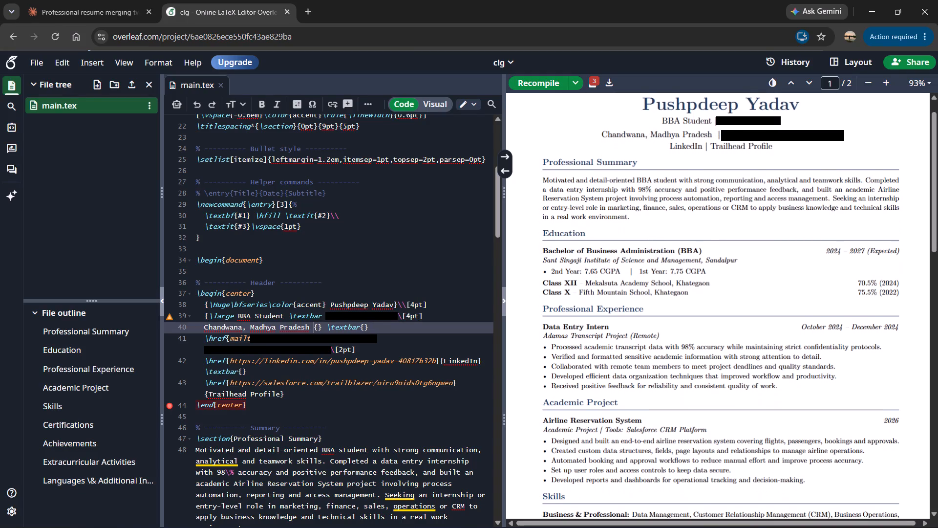
scroll(338, 369, "down", 2)
scroll(390, 406, "down", 1)
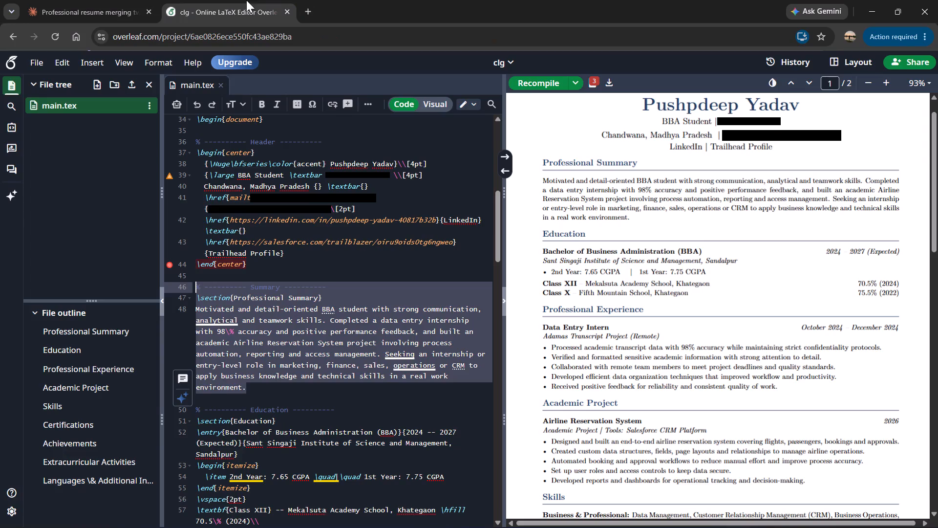
scroll(616, 289, "up", 1)
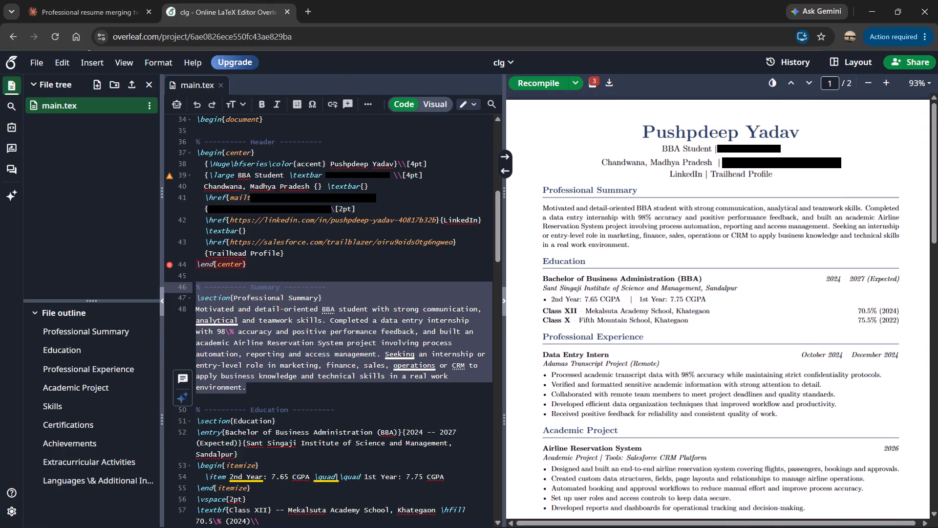
left_click(388, 371)
key("ctrl+a")
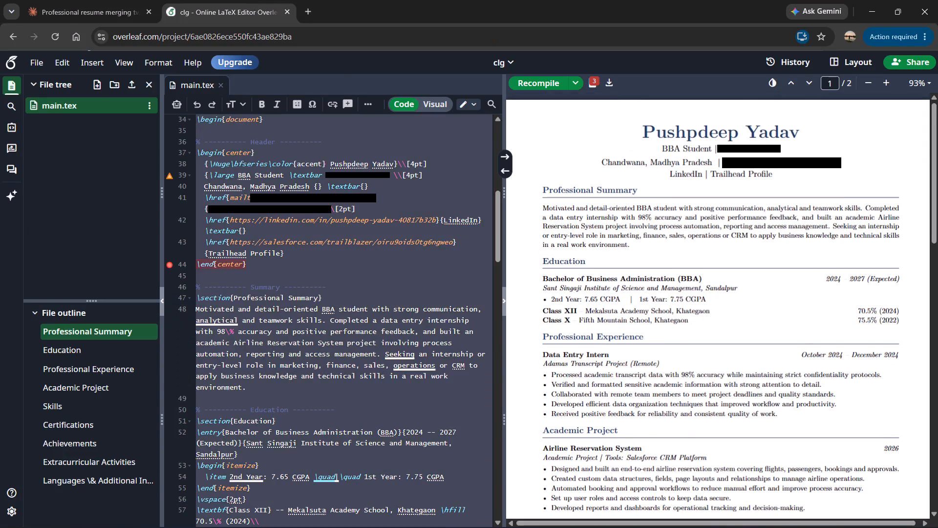
key("ctrl+v")
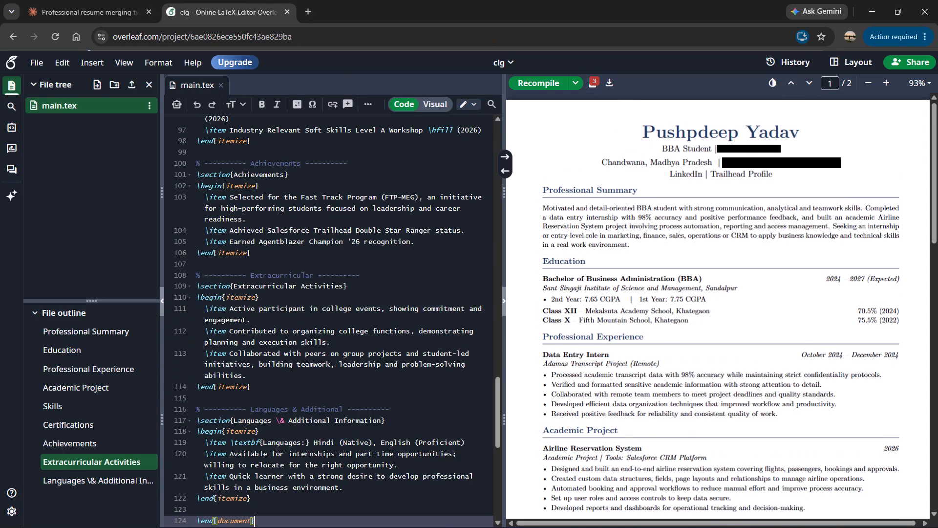
left_click(531, 84)
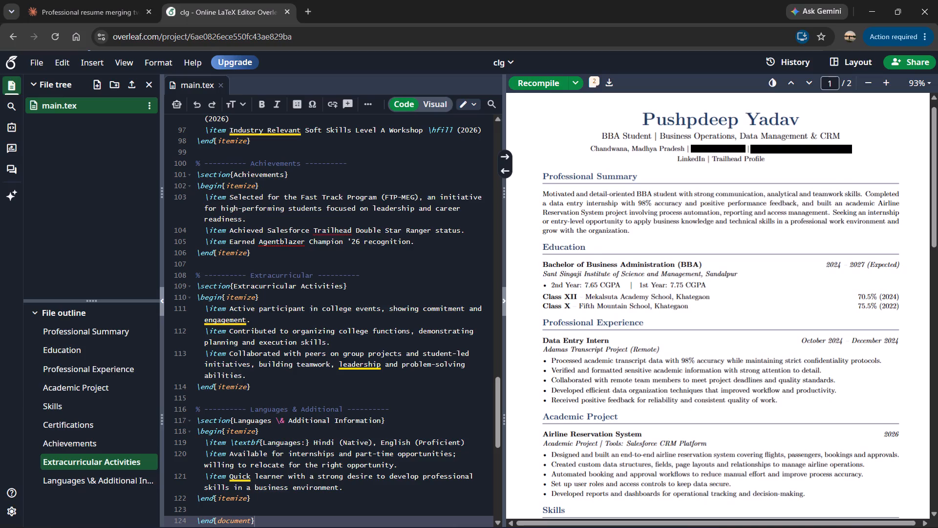
Review the recompiled resume from the header and Professional Summary down through Skills and Certifications.
scroll(358, 325, "up", 4)
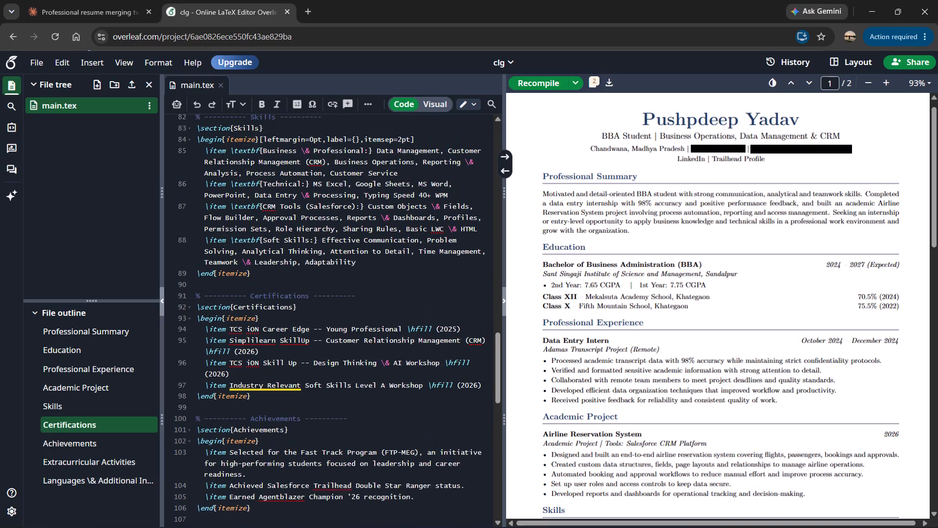
scroll(366, 352, "up", 2)
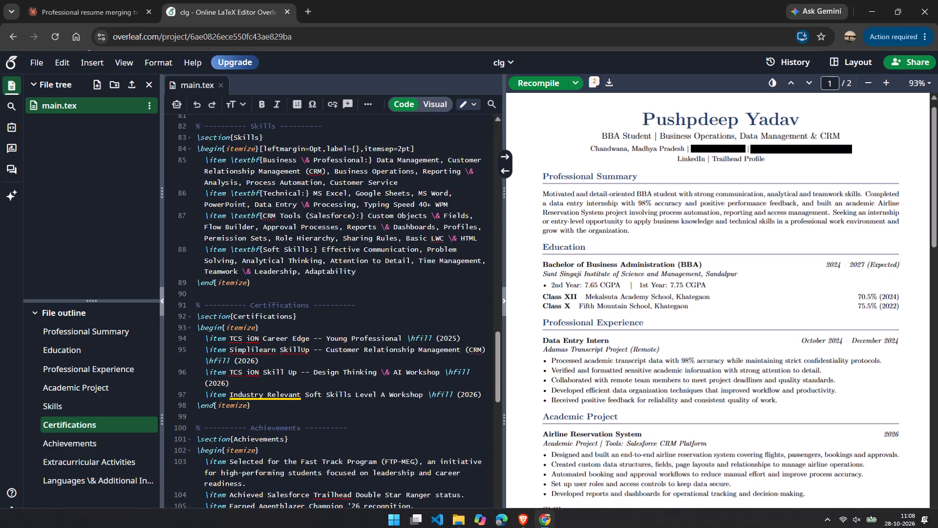
scroll(721, 337, "up", 1)
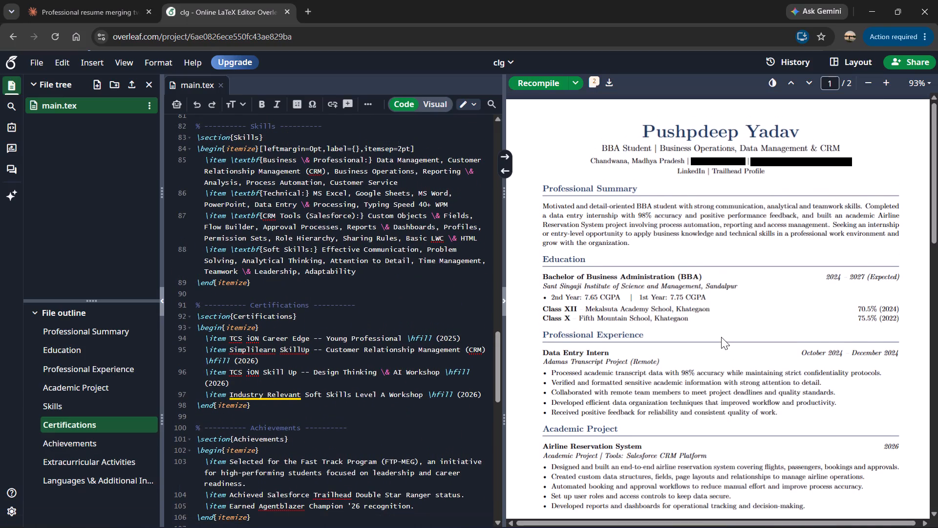
scroll(341, 338, "up", 4)
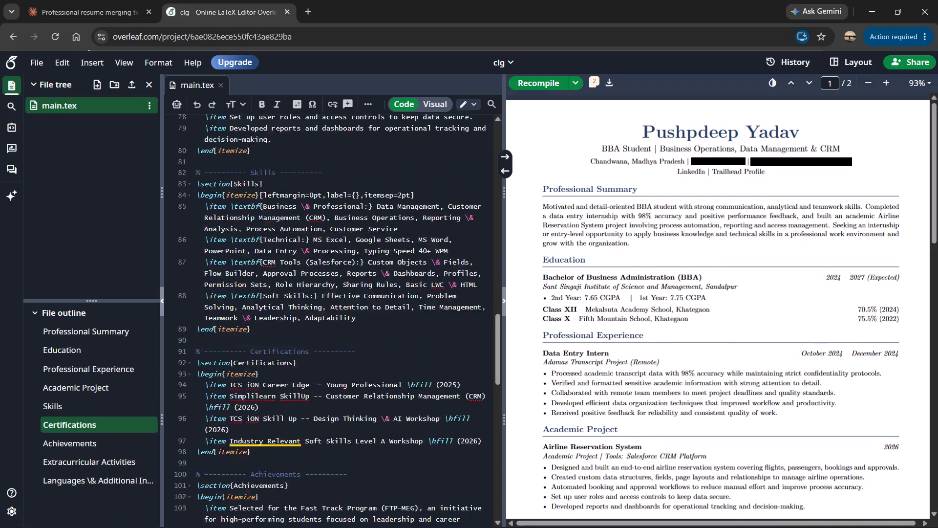
scroll(341, 338, "up", 3)
scroll(590, 348, "down", 1)
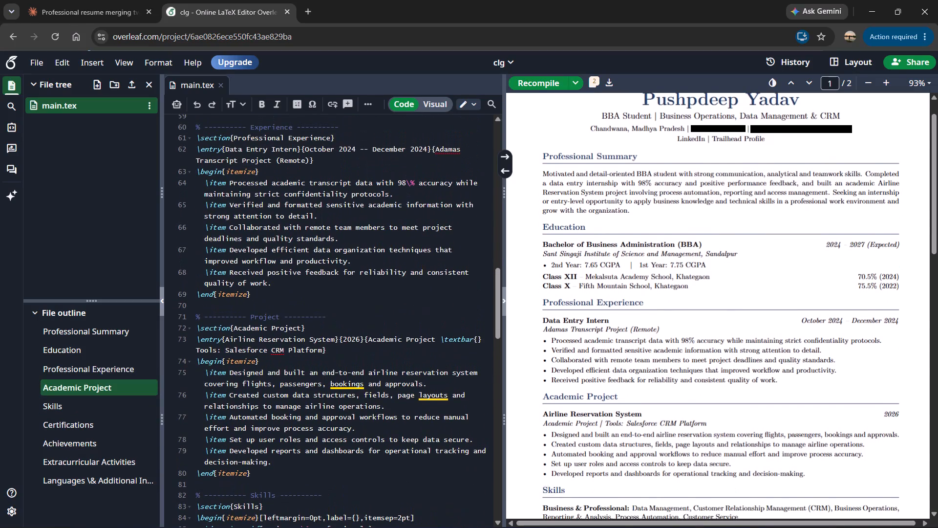
scroll(590, 348, "down", 1)
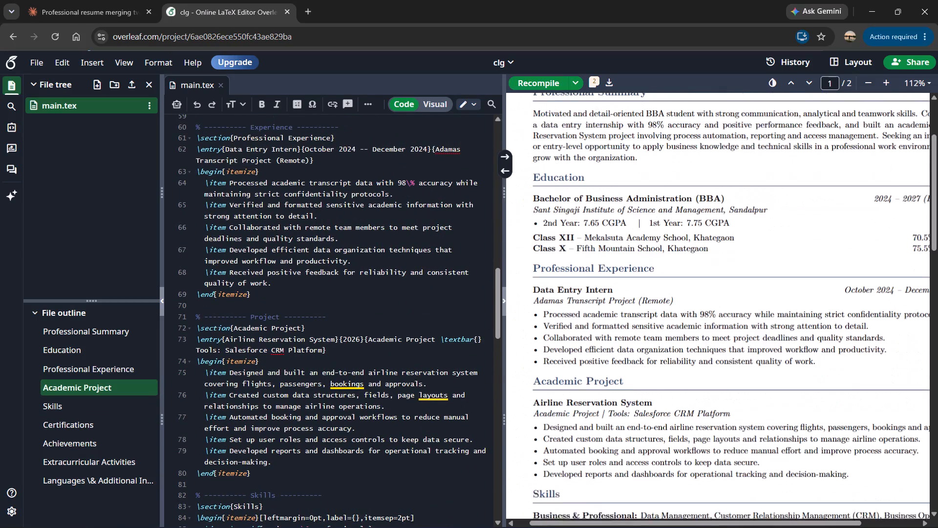
scroll(590, 348, "down", 1)
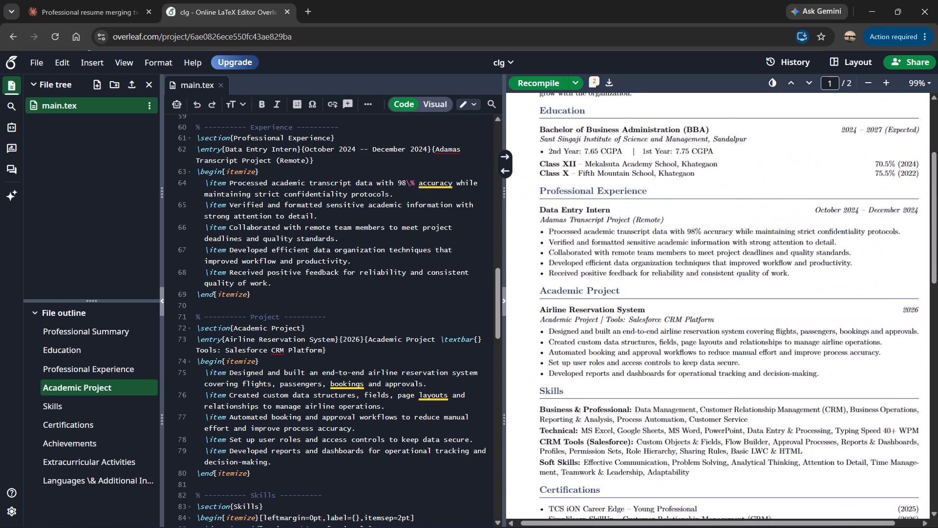
scroll(644, 308, "down", 2)
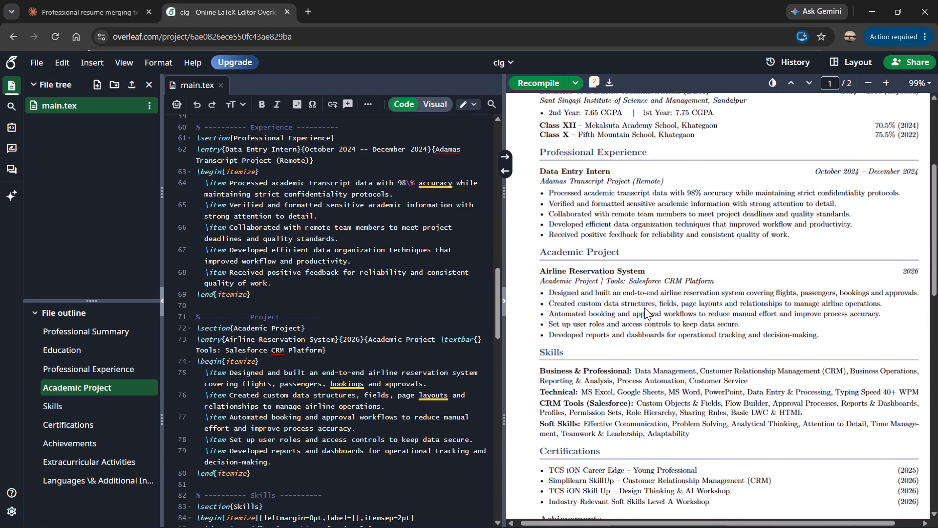
scroll(644, 308, "down", 1)
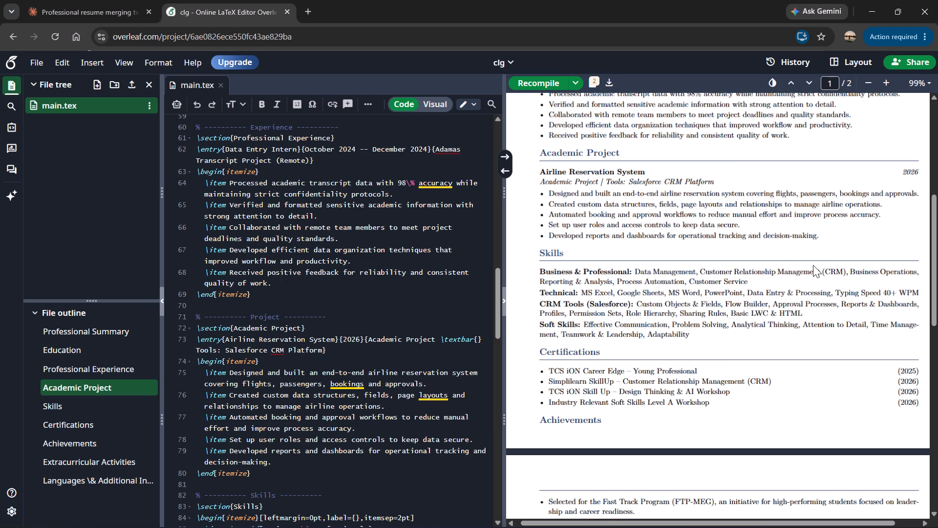
Locate the Skills section in the code and delete 'Attention to Detail,' from the Soft Skills item on line 88.
double_click(853, 267)
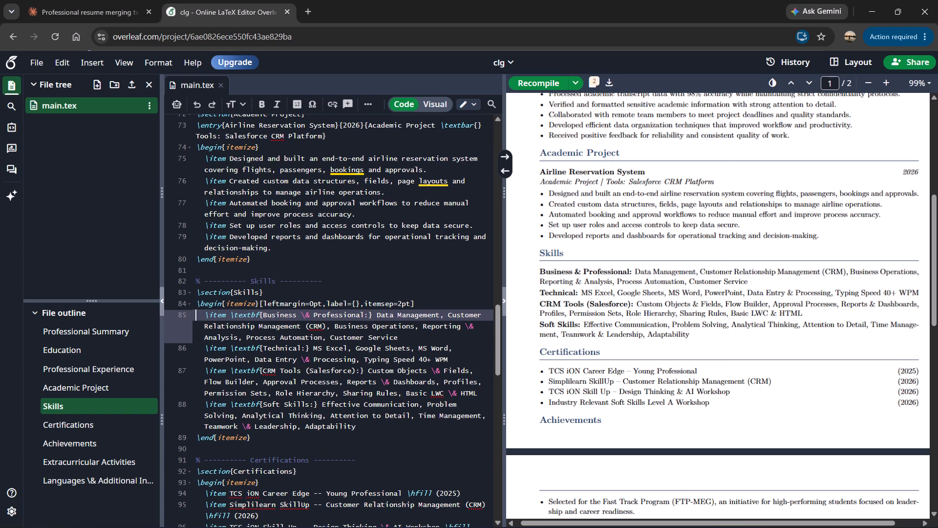
scroll(326, 357, "down", 1)
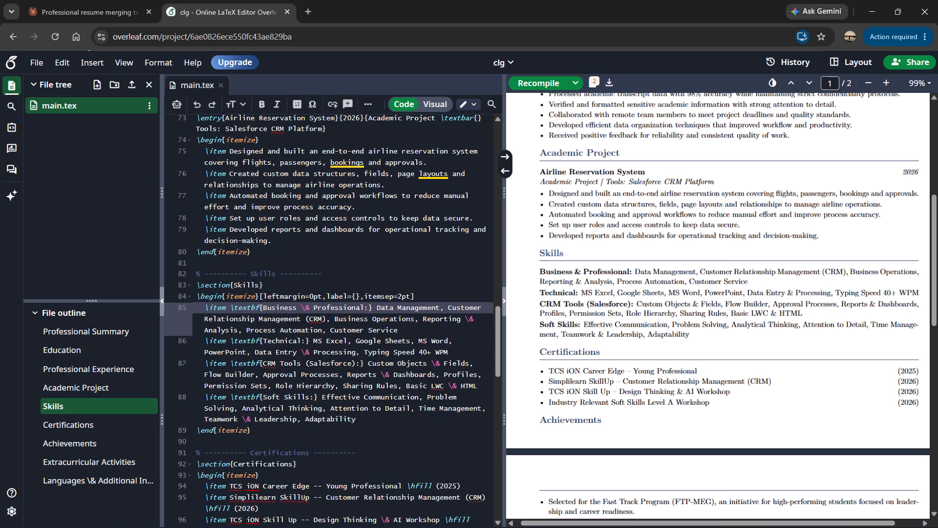
scroll(686, 337, "down", 1)
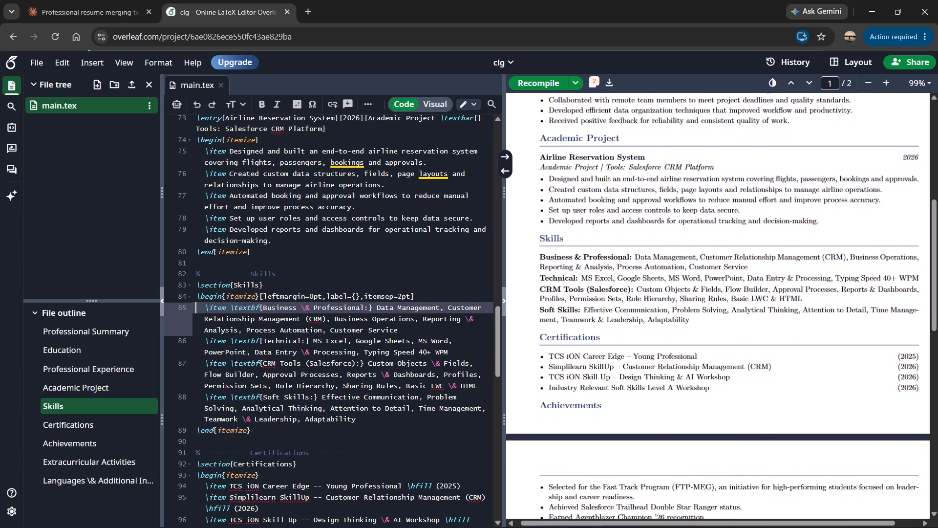
scroll(686, 337, "down", 1)
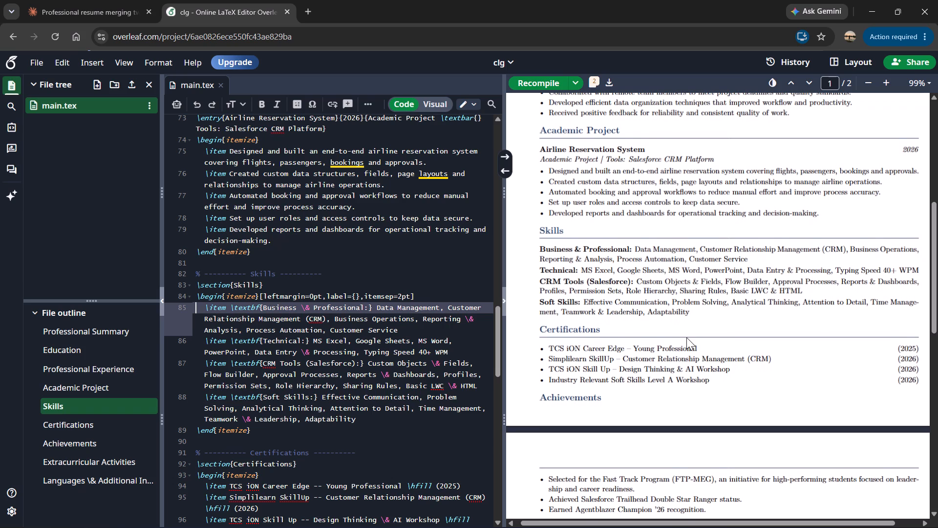
scroll(686, 337, "down", 2)
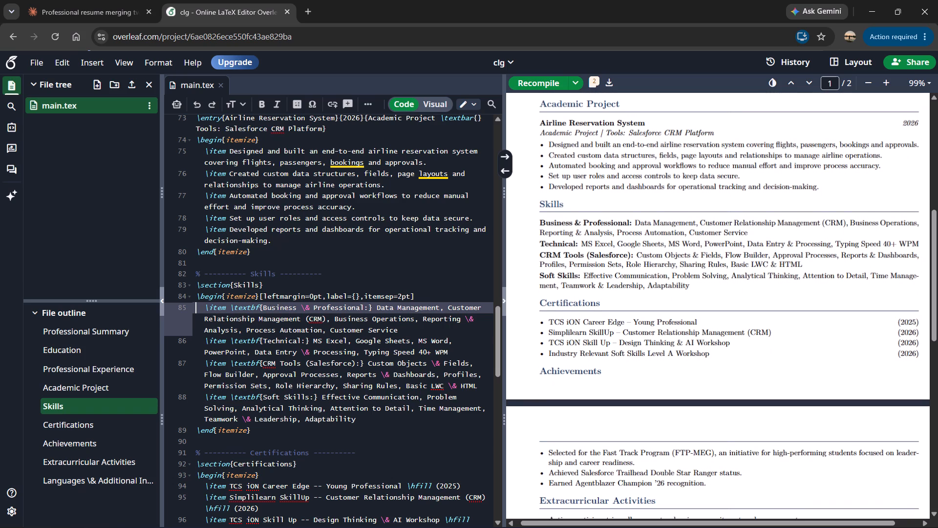
left_click(420, 410)
key("BackSpace")
key("BackSpace")
key("BackSpace")
key("BackSpace")
key("BackSpace")
key("BackSpace")
key("BackSpace")
key("BackSpace")
key("BackSpace")
key("BackSpace")
key("BackSpace")
key("BackSpace")
key("BackSpace")
key("BackSpace")
key("BackSpace")
key("BackSpace")
key("BackSpace")
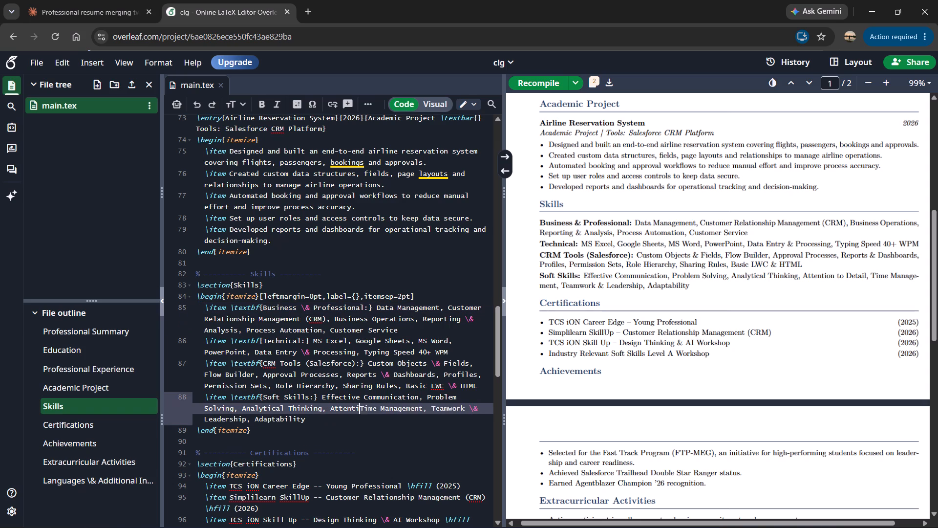
key("BackSpace")
key("BackSpace")
key("BackSpace")
key("BackSpace")
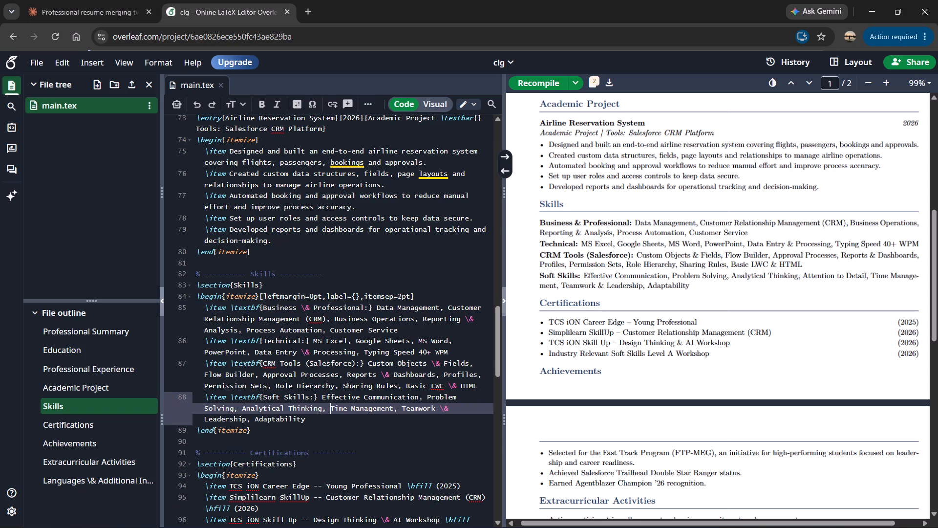
Examine the Achievements, Extracurricular Activities and Languages & Additional Information sections on the second page of the resume preview.
scroll(437, 427, "down", 2)
scroll(663, 339, "down", 1)
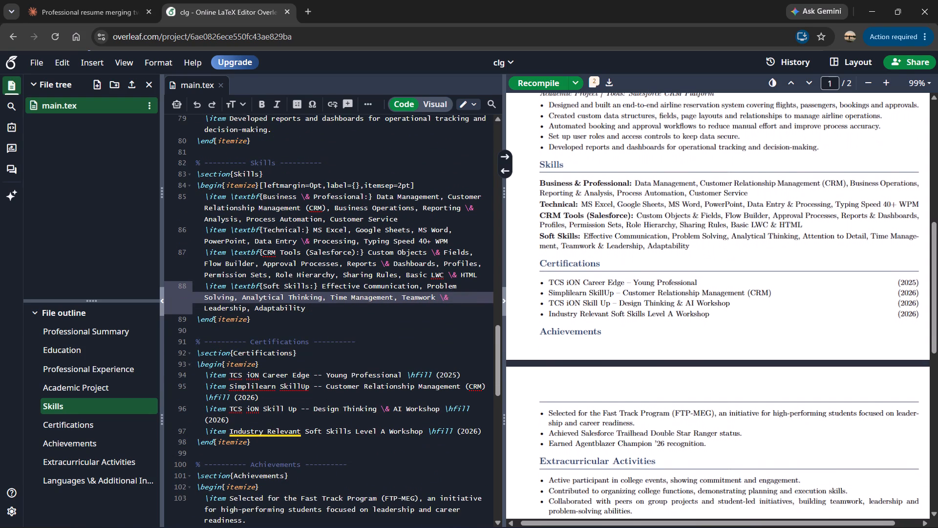
scroll(663, 339, "down", 1)
scroll(617, 344, "down", 1)
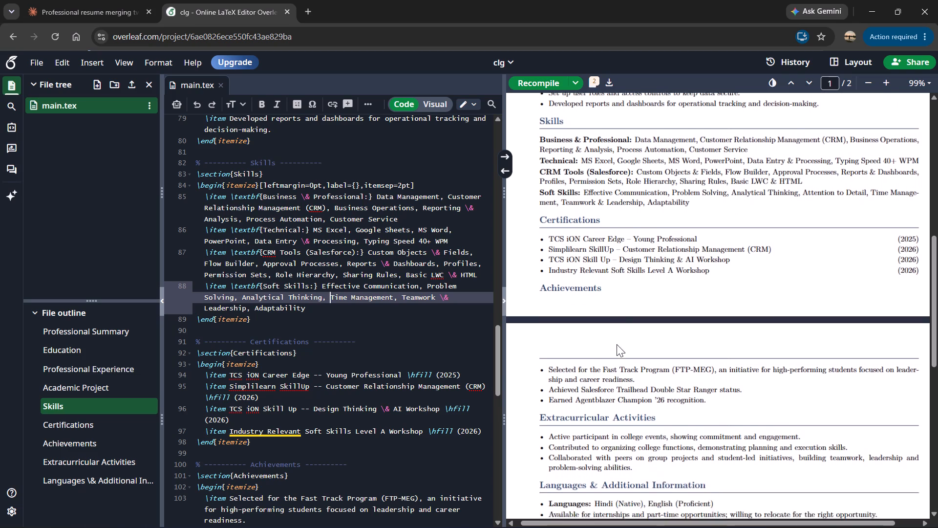
scroll(617, 344, "down", 4)
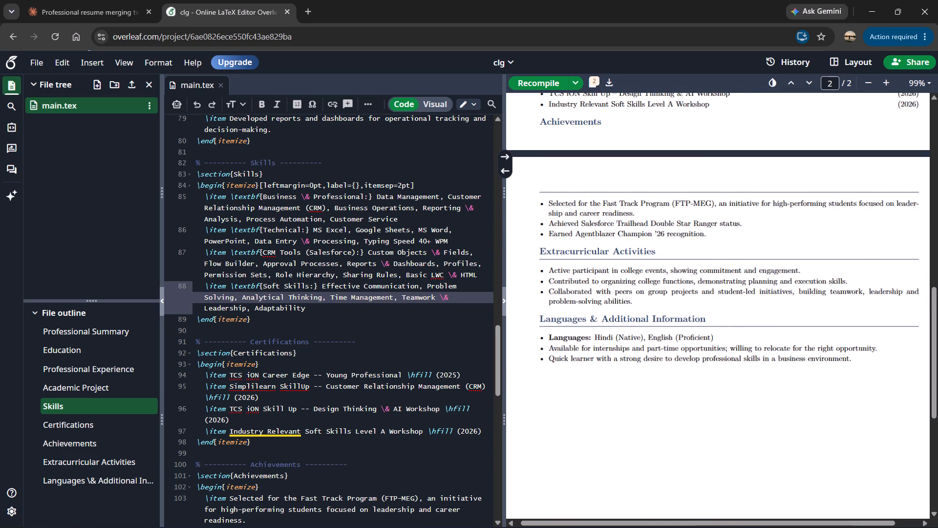
scroll(409, 425, "down", 6)
scroll(409, 425, "up", 1)
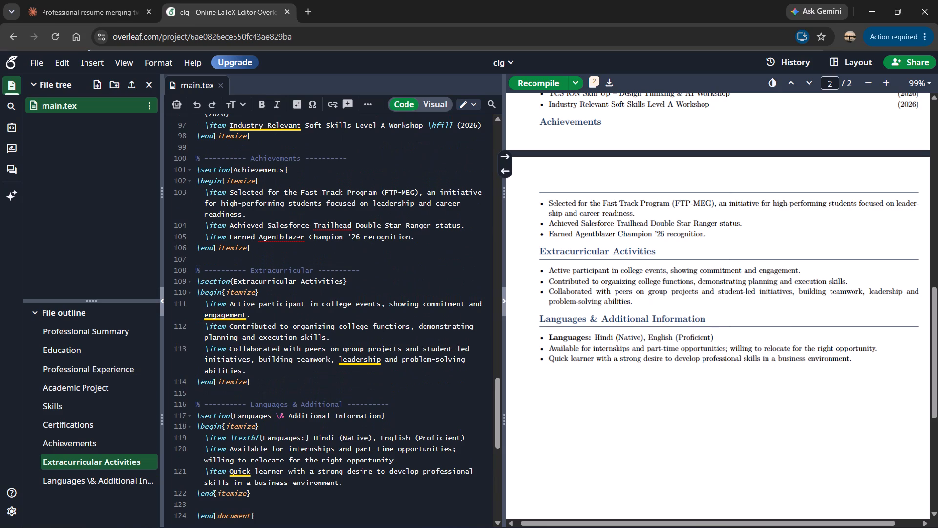
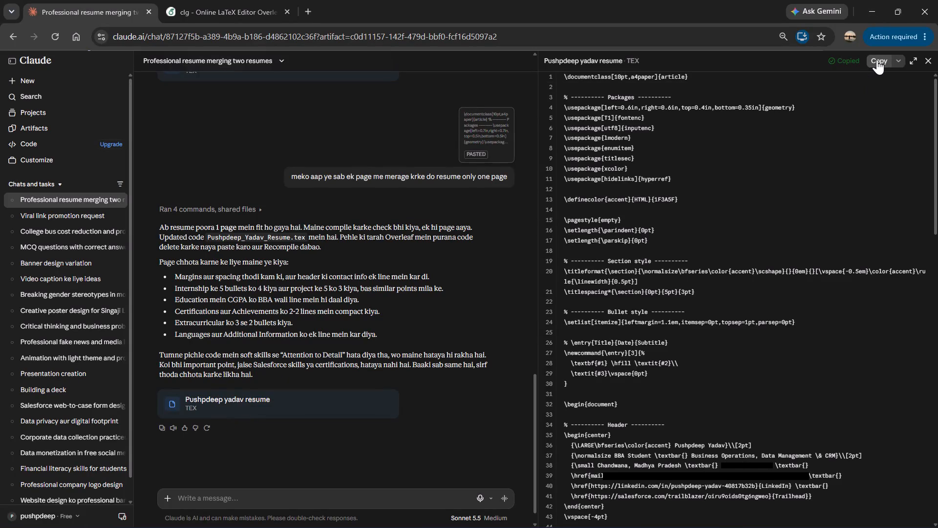
In Overleaf, replace all of main.tex with the one-page resume code copied from Claude and recompile the document.
left_click(185, 0)
left_click(366, 313, "ctrl")
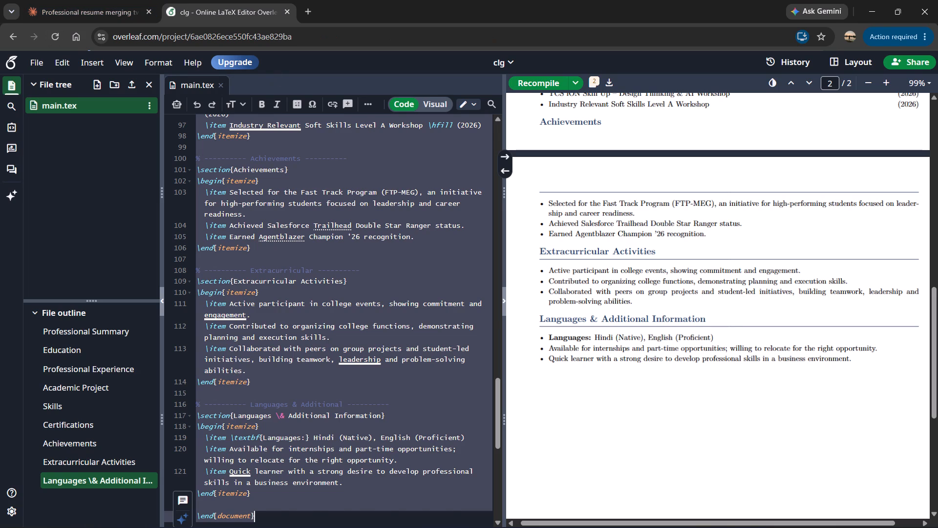
left_click(366, 313)
key("ctrl+a")
key("ctrl+v")
left_click(538, 77)
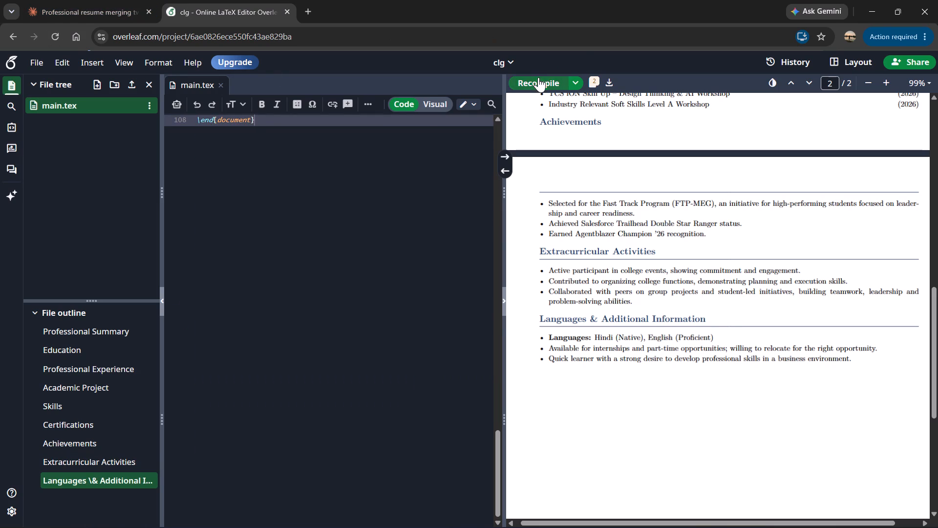
Review the resume preview from the Professional Summary through Languages & Additional Information, checking the page layout and condensed content.
scroll(279, 344, "up", 9)
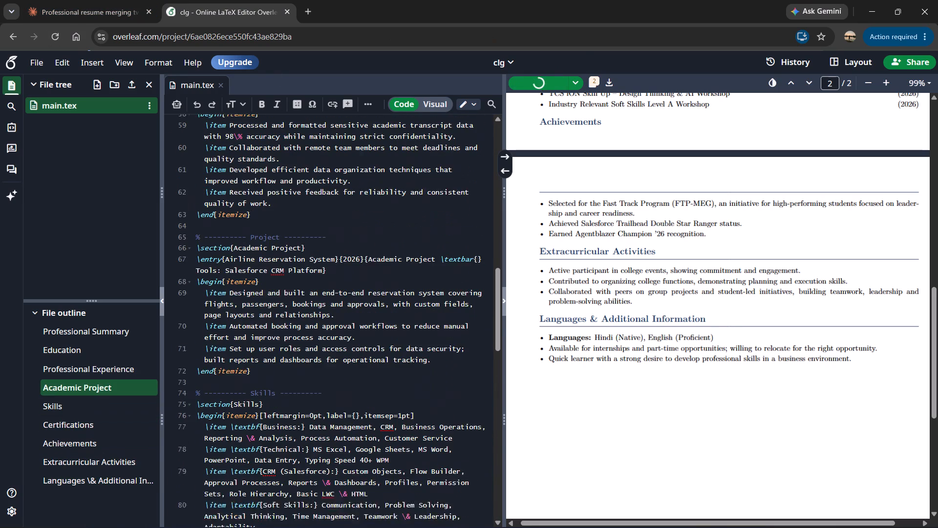
scroll(746, 264, "up", 3)
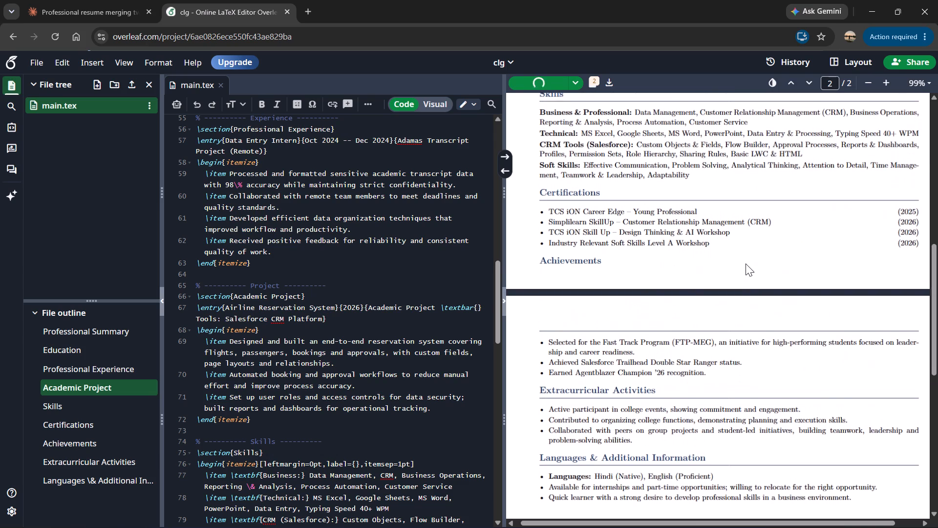
scroll(746, 264, "up", 3)
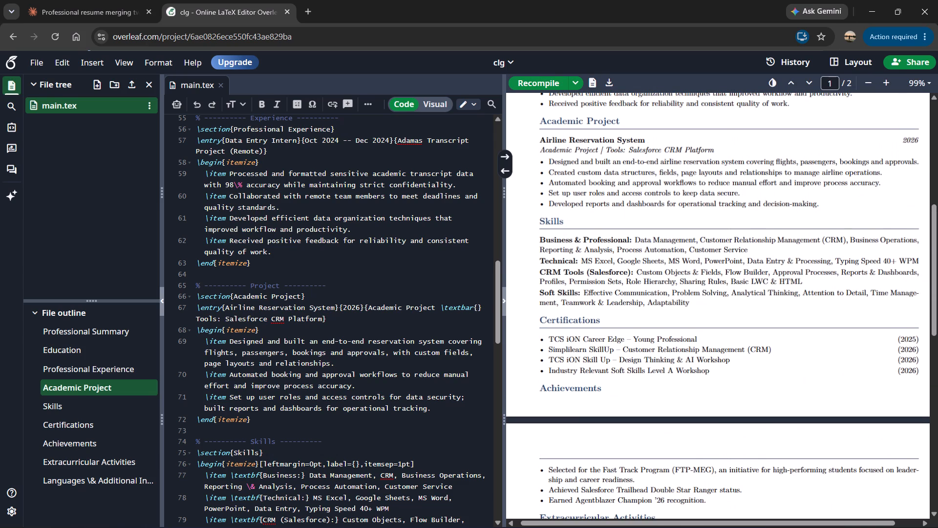
scroll(746, 264, "down", 2)
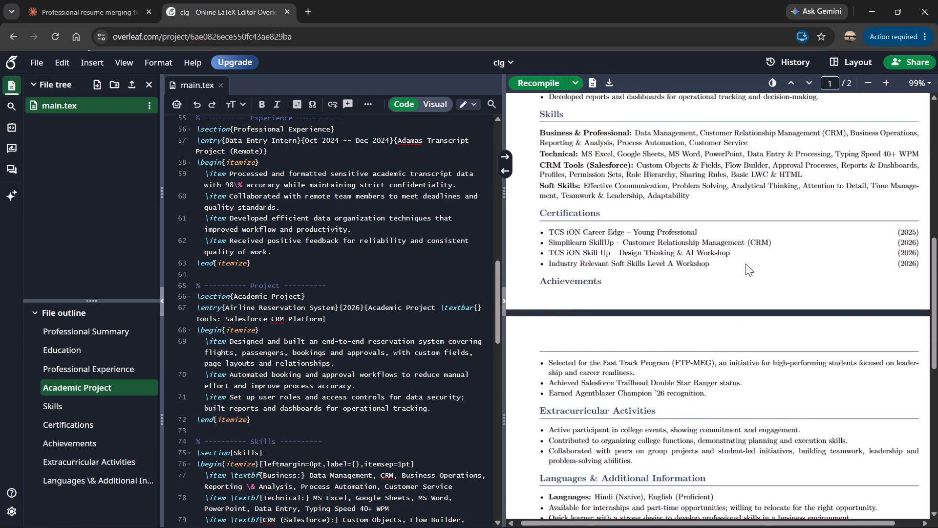
scroll(746, 264, "down", 5)
scroll(799, 527, "up", 8)
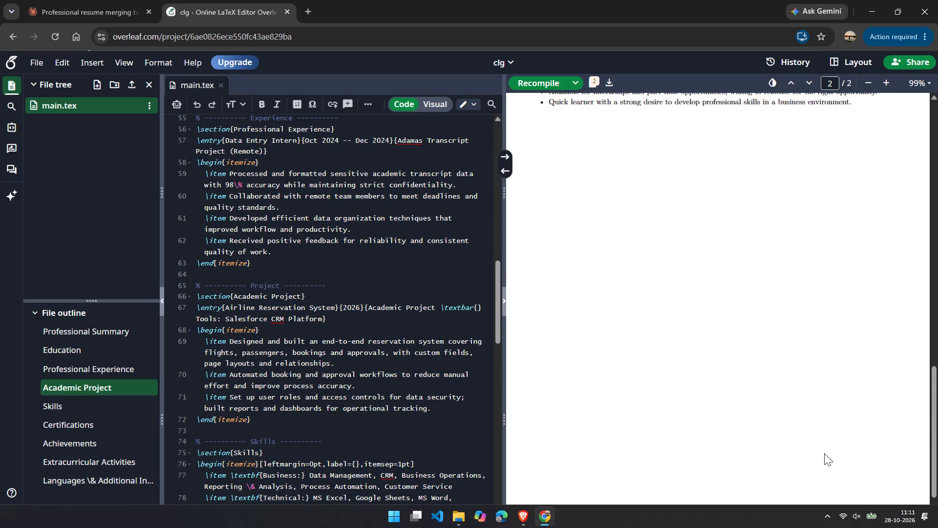
scroll(838, 308, "up", 14)
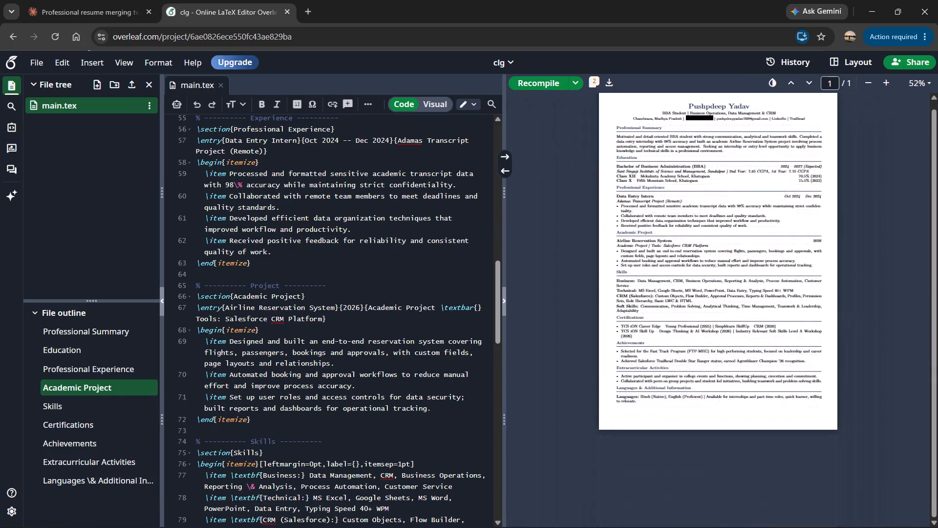
scroll(748, 201, "up", 3)
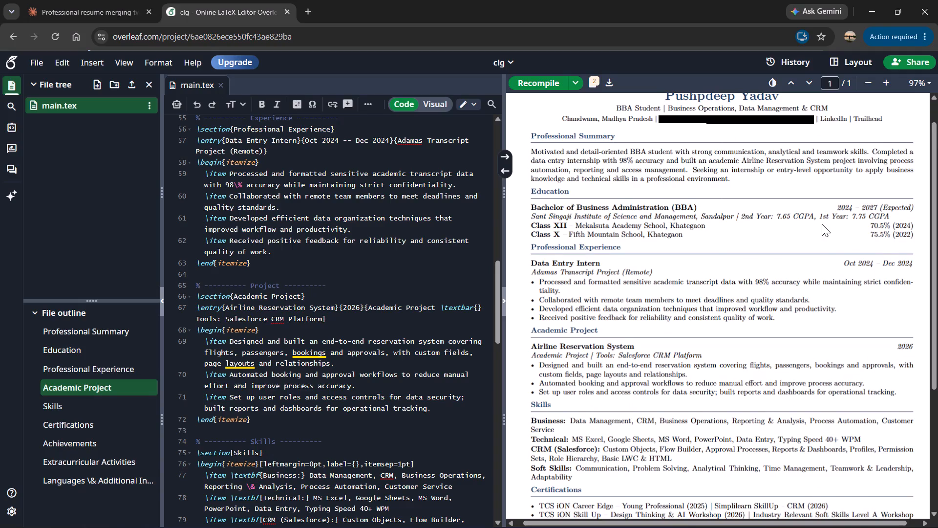
scroll(822, 224, "down", 1)
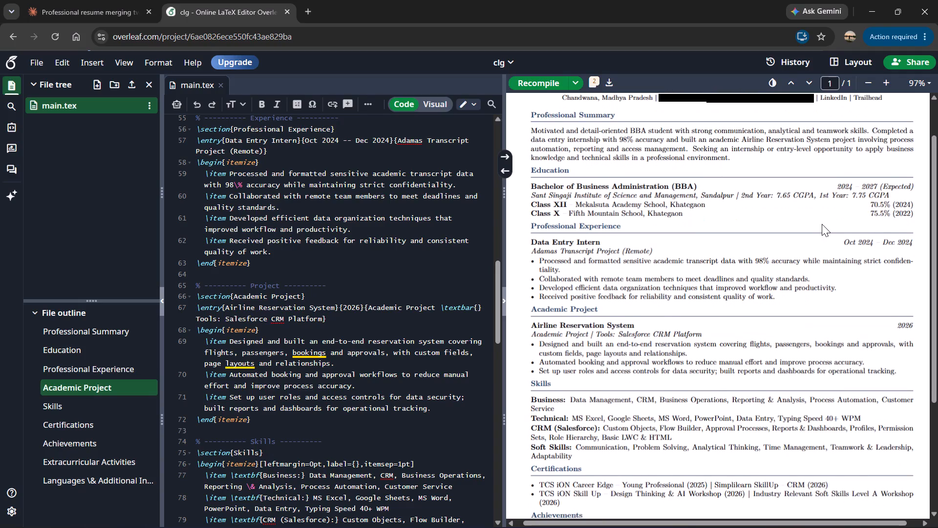
scroll(822, 224, "down", 1)
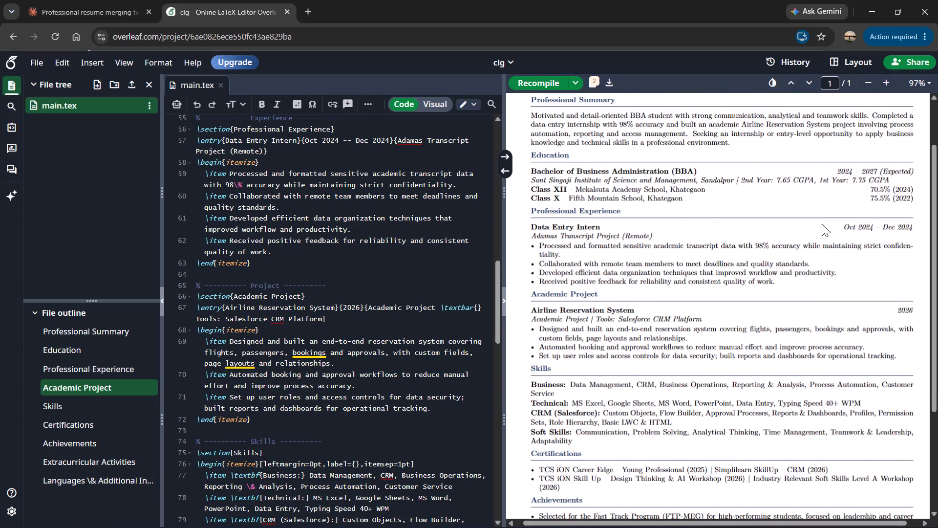
scroll(822, 224, "down", 1)
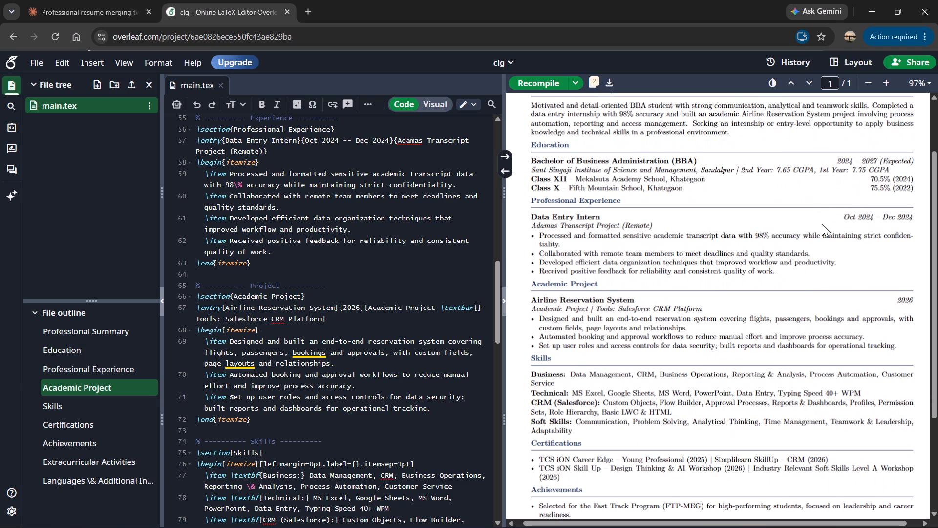
scroll(822, 224, "down", 1)
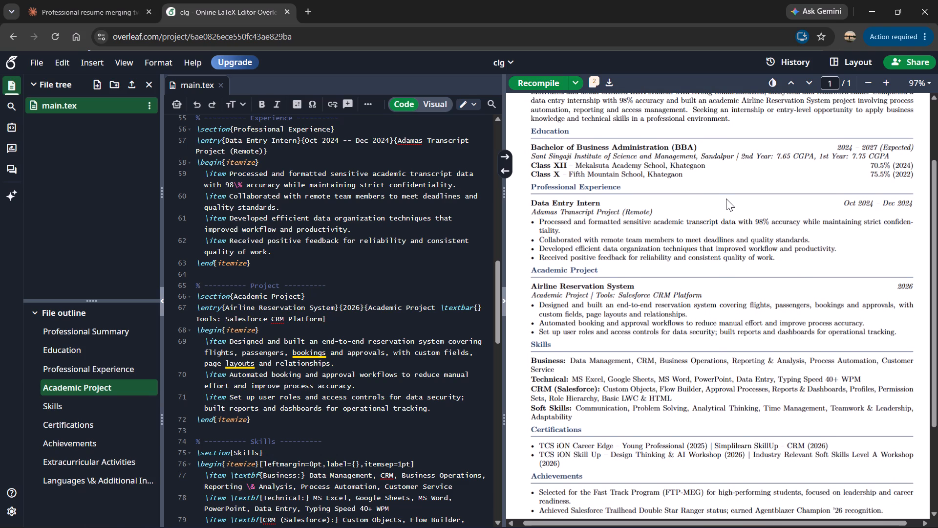
scroll(726, 198, "down", 1)
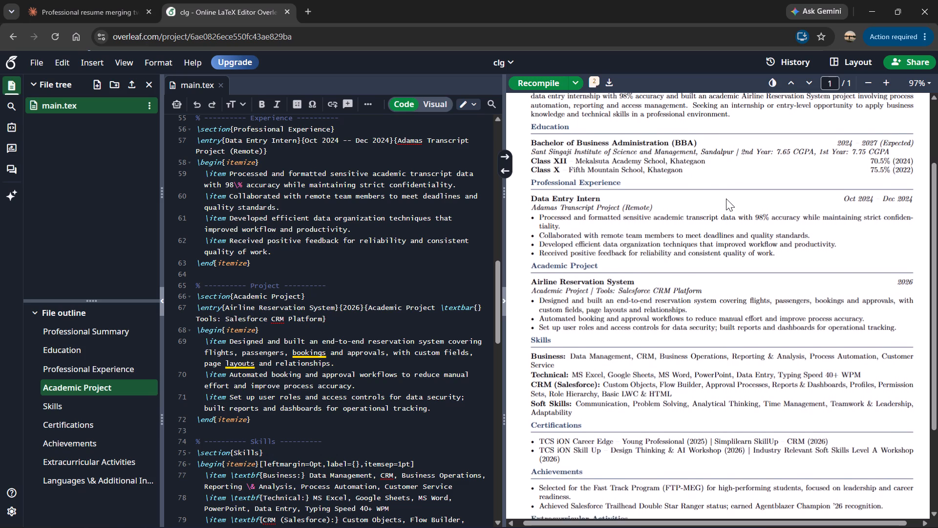
scroll(726, 198, "down", 2)
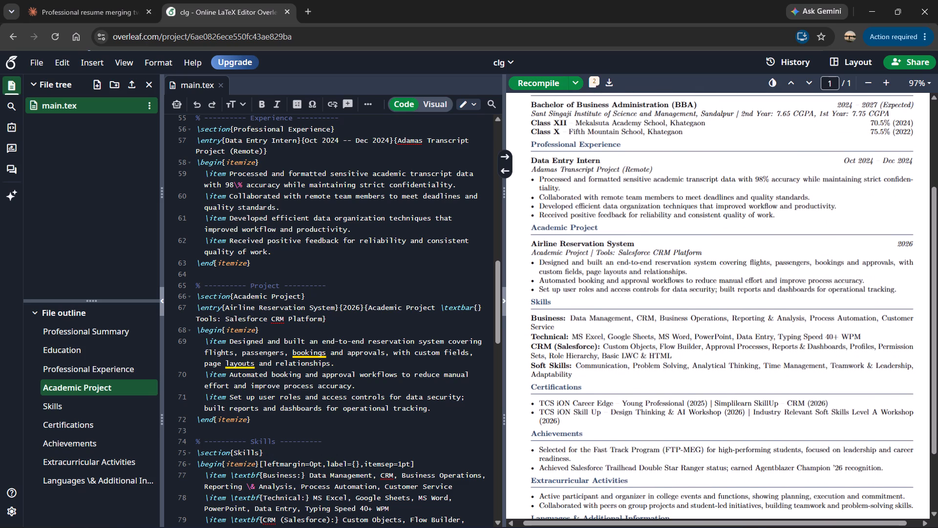
scroll(690, 275, "down", 1)
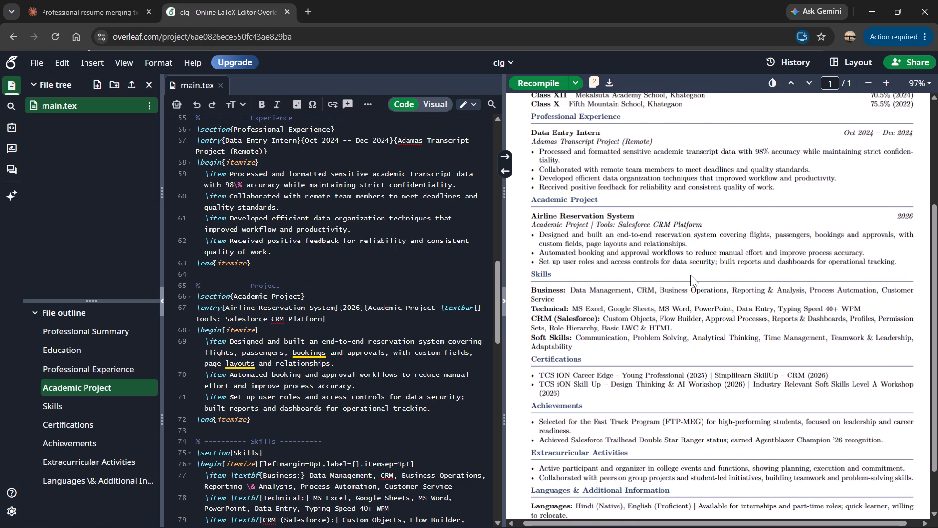
scroll(690, 275, "down", 1)
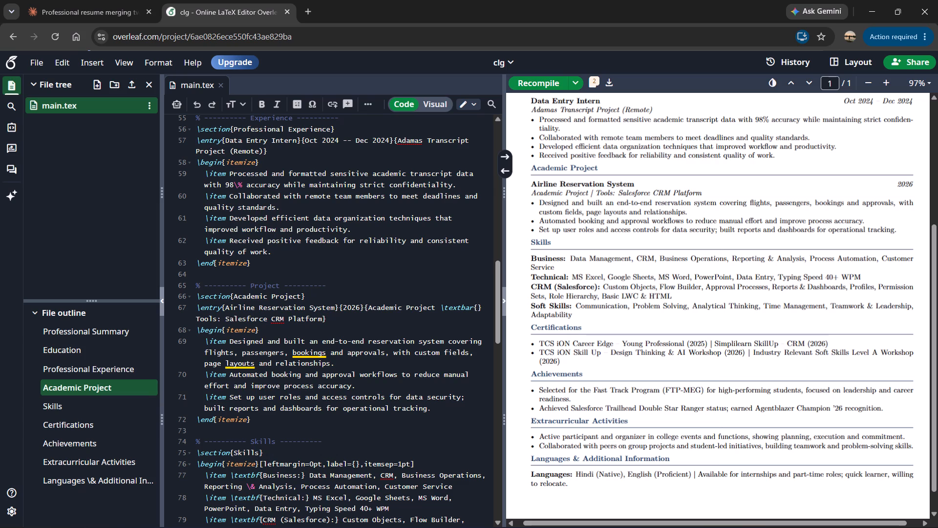
scroll(810, 326, "down", 1)
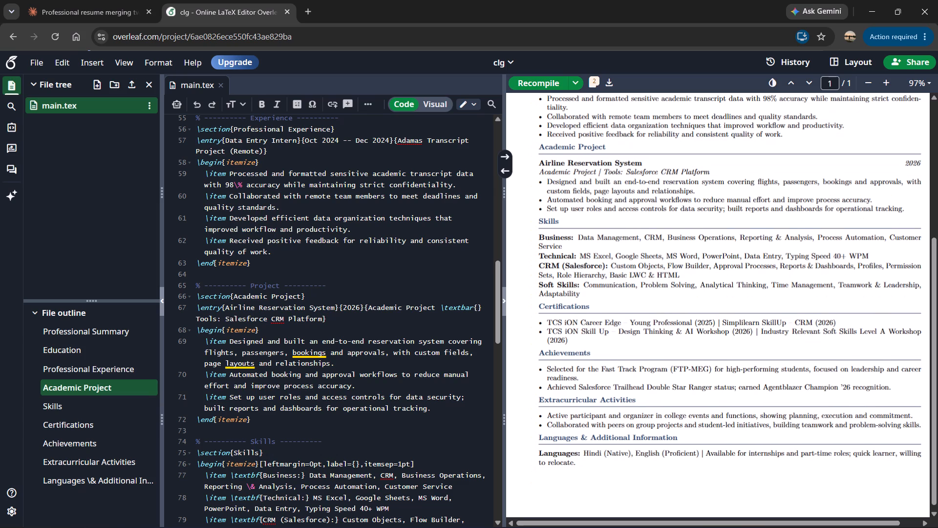
scroll(810, 326, "down", 1)
scroll(770, 281, "down", 1)
In the Technical skills item, set the typing speed to 35+ WPM and recompile the resume.
double_click(839, 248)
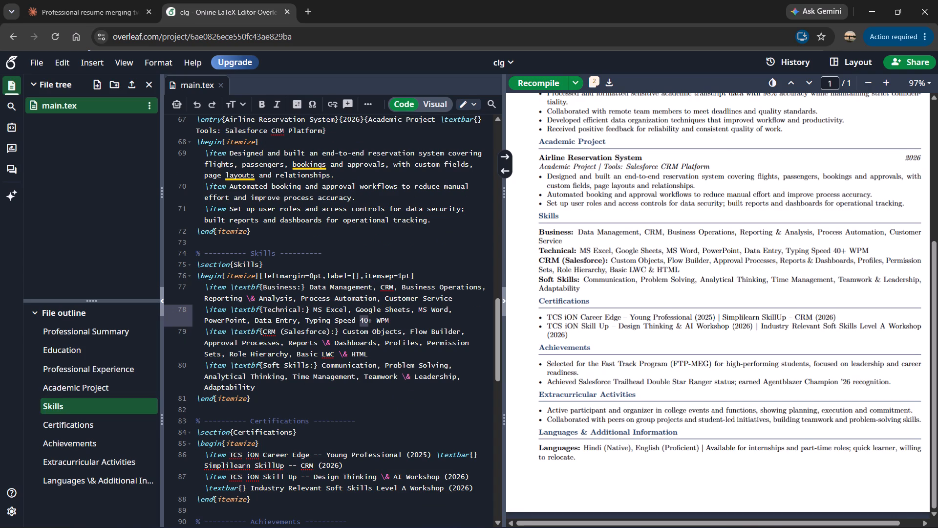
key("BackSpace")
type("35")
left_click(527, 89)
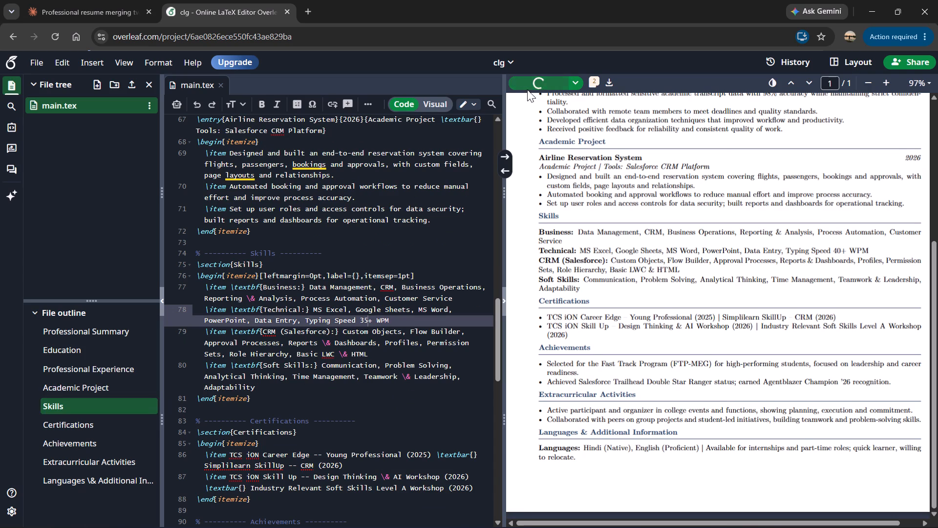
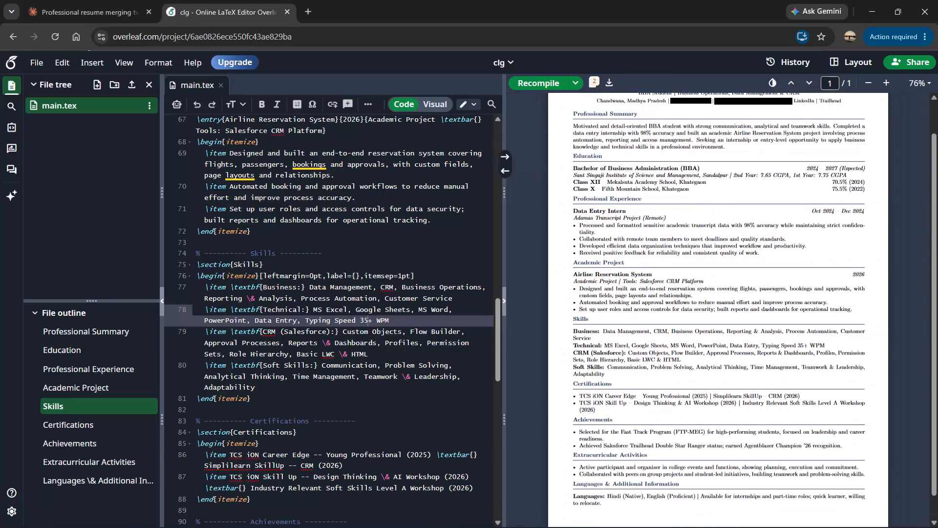
Remove "Business Operations," from the header tagline so it reads "BBA Student | Data Management & CRM", and recompile the resume.
scroll(709, 347, "up", 4)
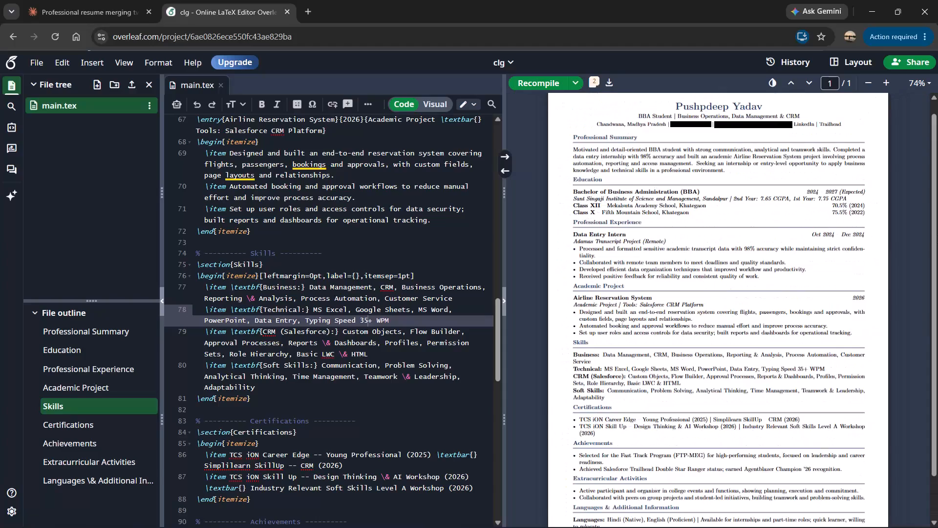
left_click(698, 134)
double_click(691, 129)
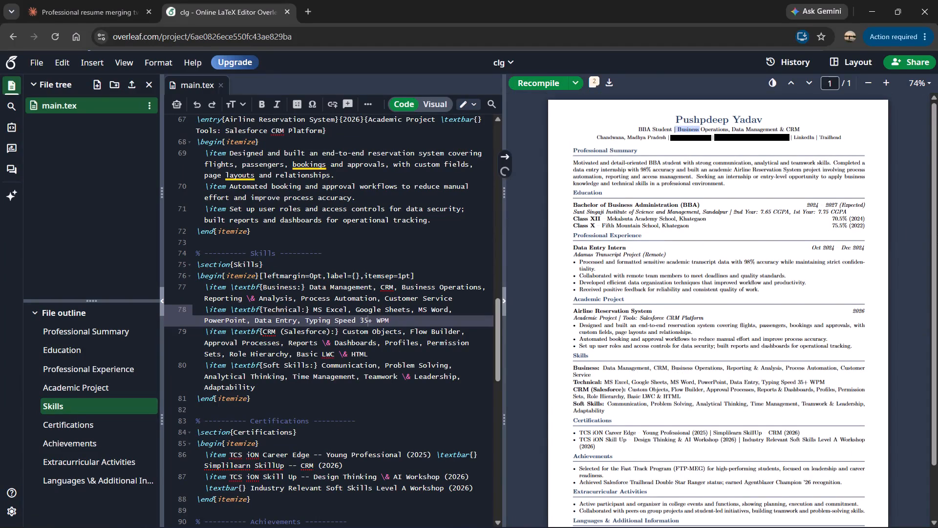
left_click(691, 129)
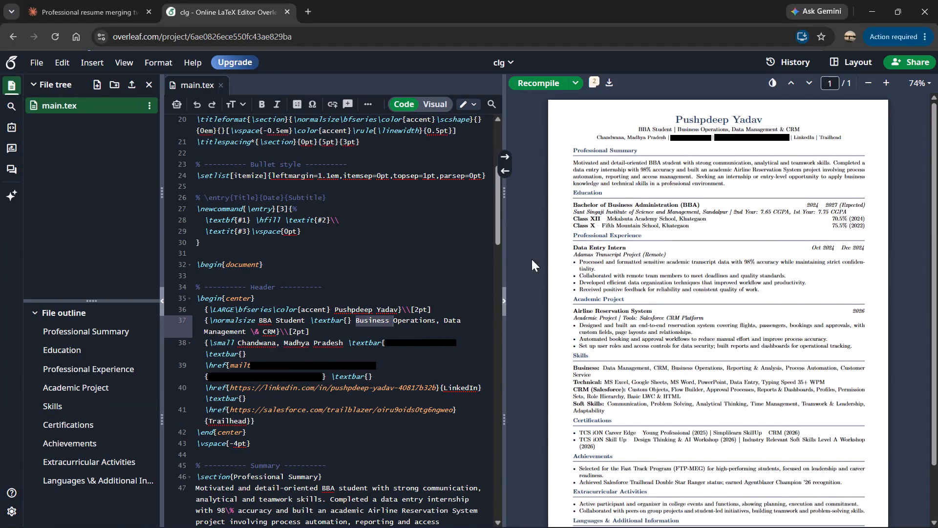
left_click(248, 333)
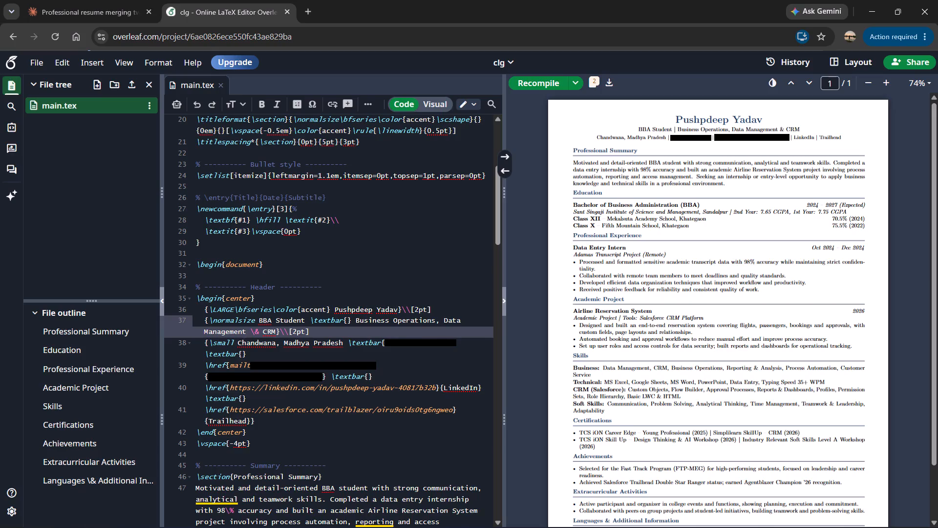
left_click(444, 319)
key("BackSpace")
key("BackSpace")
key("BackSpace")
key("BackSpace")
key("BackSpace")
key("BackSpace")
key("BackSpace")
key("BackSpace")
key("BackSpace")
key("BackSpace")
key("BackSpace")
key("BackSpace")
key("BackSpace")
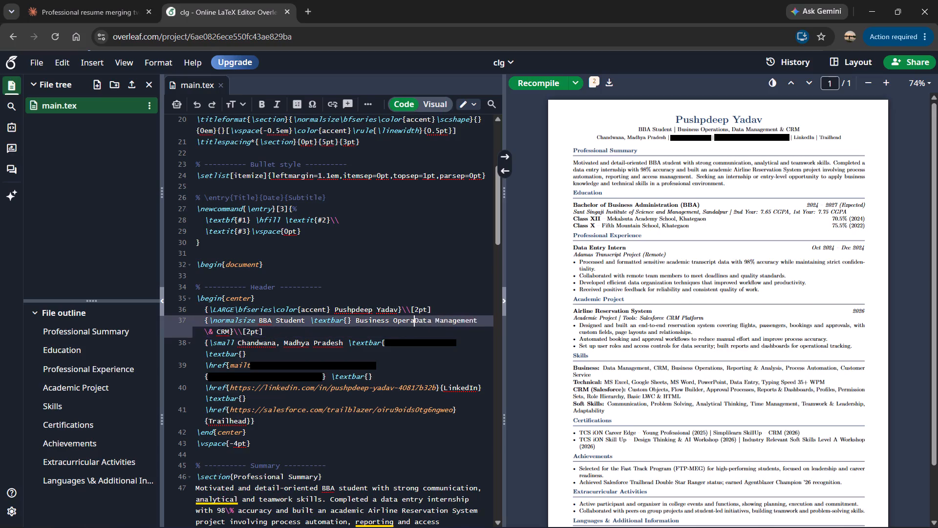
key("BackSpace")
key("BackSpace")
key("BackSpace")
key("BackSpace")
key("BackSpace")
key("BackSpace")
key("BackSpace")
key("BackSpace")
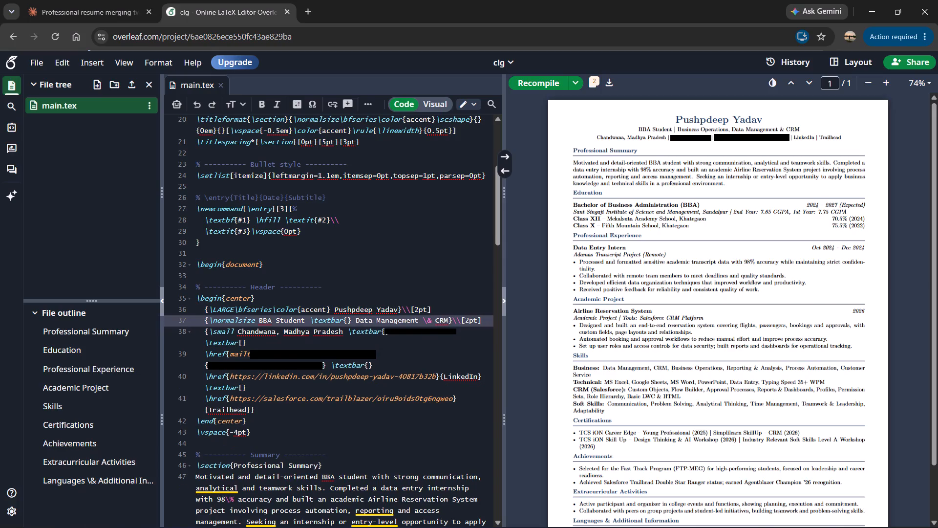
left_click(540, 79)
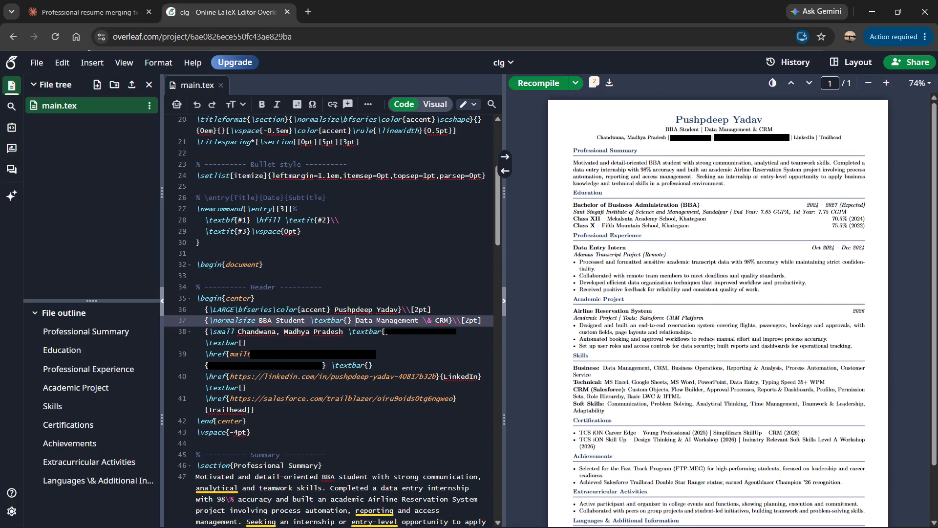
Delete the entire Extracurricular Activities section, including its comment line and both bullet items, and recompile the resume.
scroll(692, 301, "up", 4)
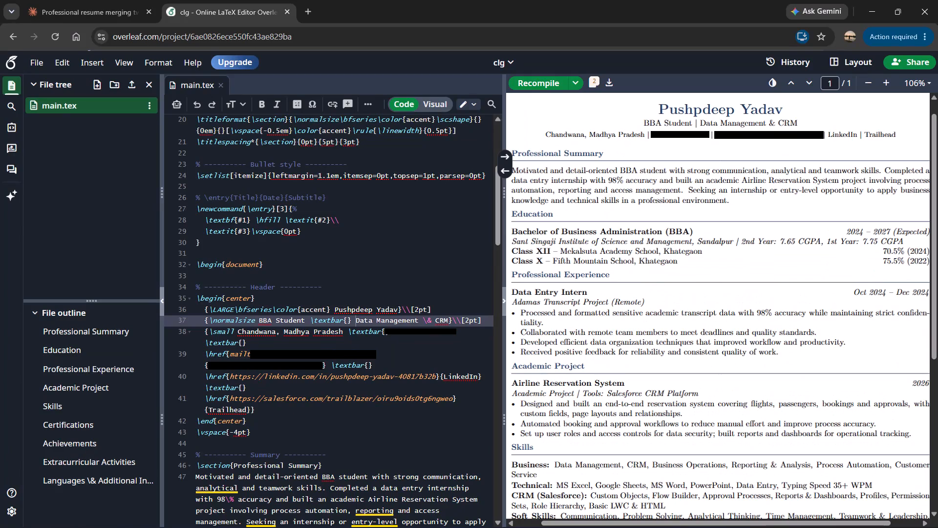
scroll(359, 359, "down", 1)
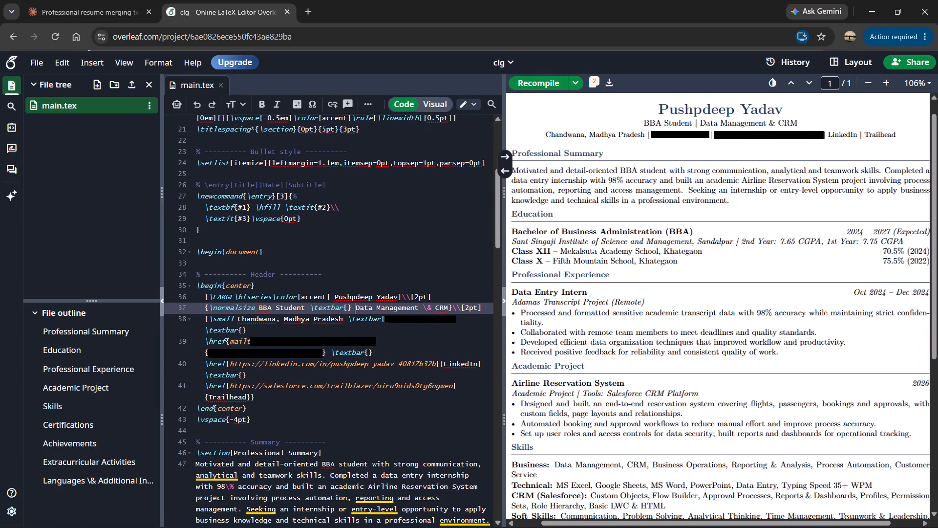
scroll(359, 359, "down", 1)
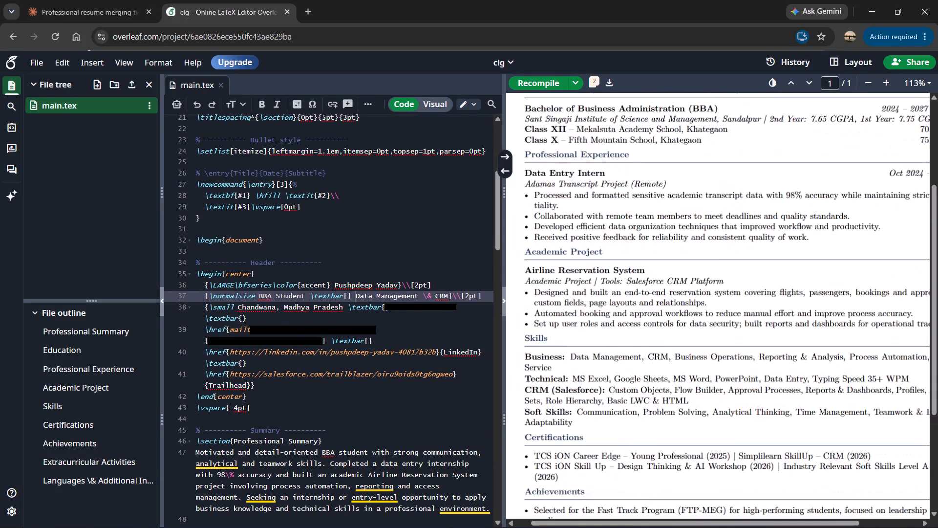
scroll(584, 312, "up", 4)
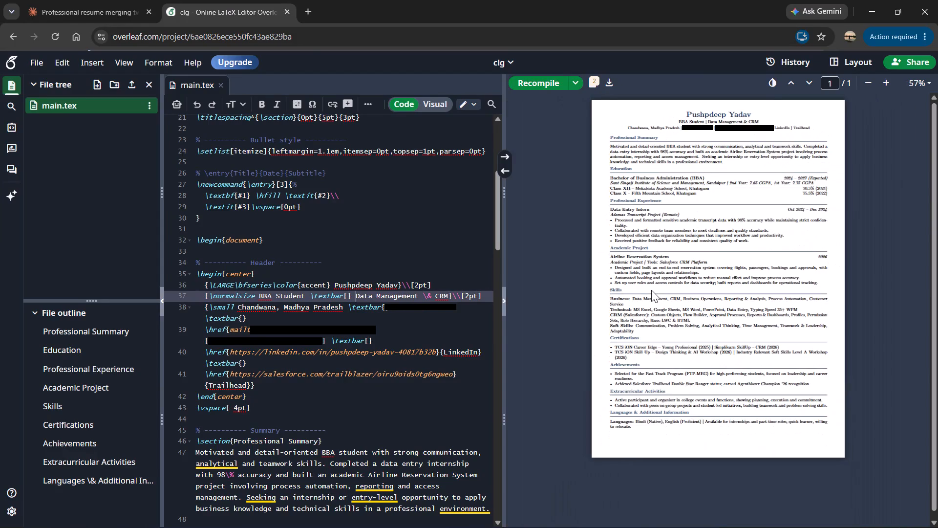
scroll(651, 290, "down", 1)
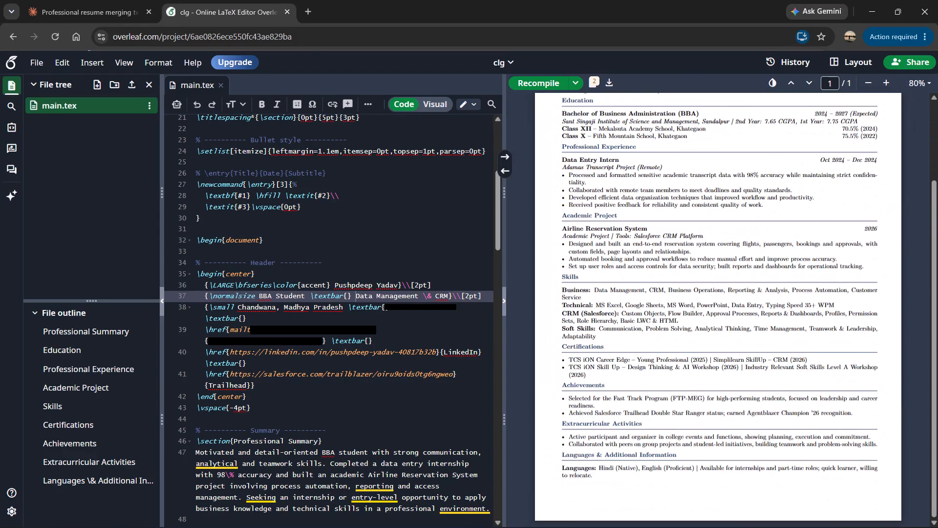
double_click(687, 445)
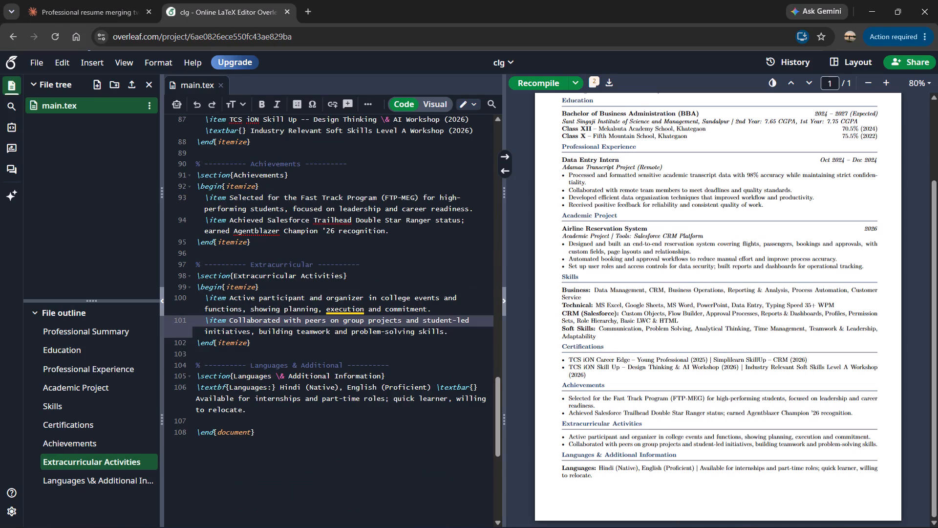
left_click_drag(271, 344, 219, 300)
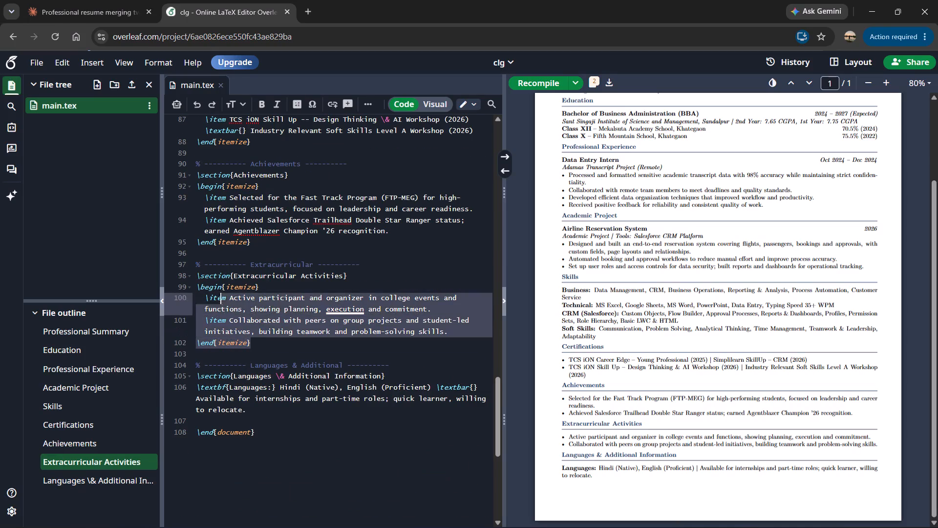
left_click_drag(219, 300, 194, 267)
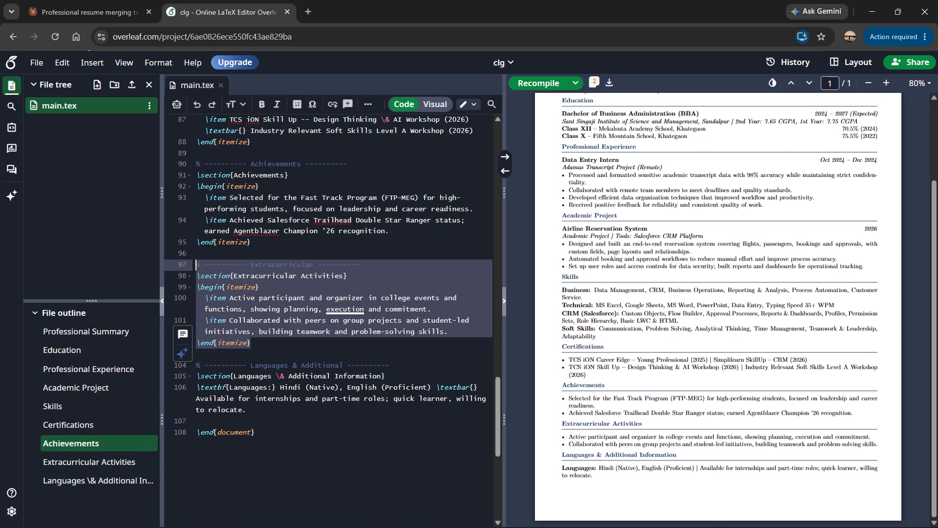
key("BackSpace")
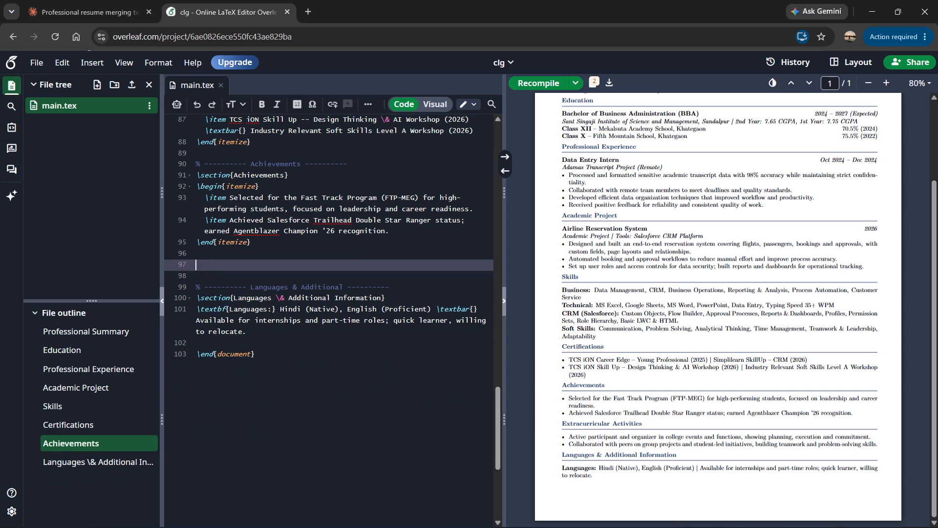
key("BackSpace")
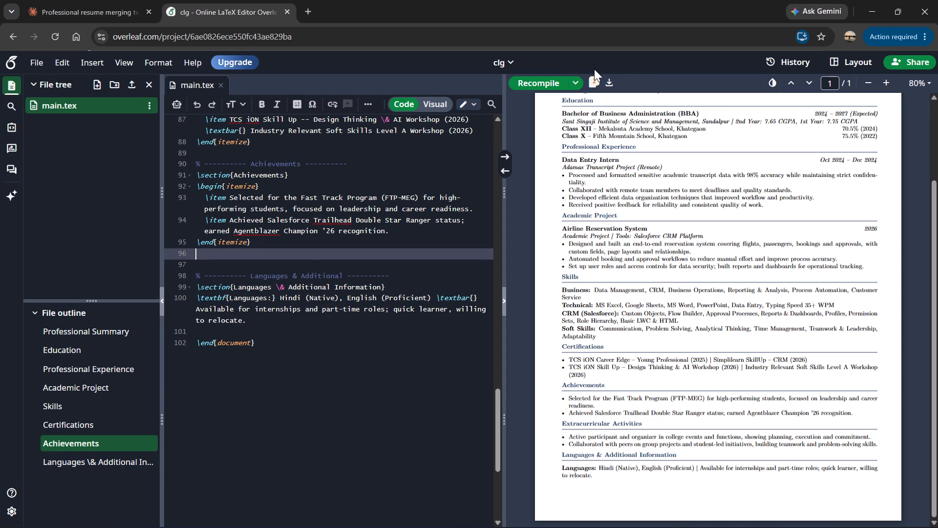
left_click(543, 82)
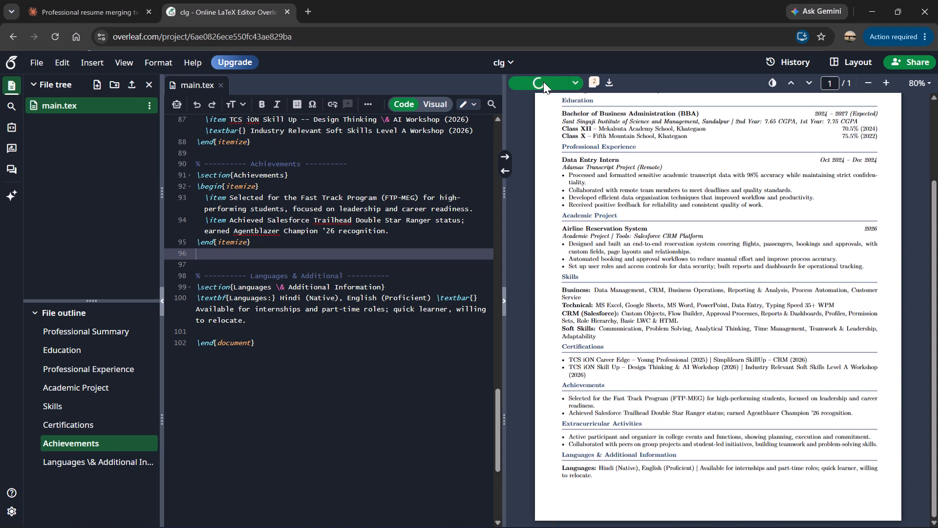
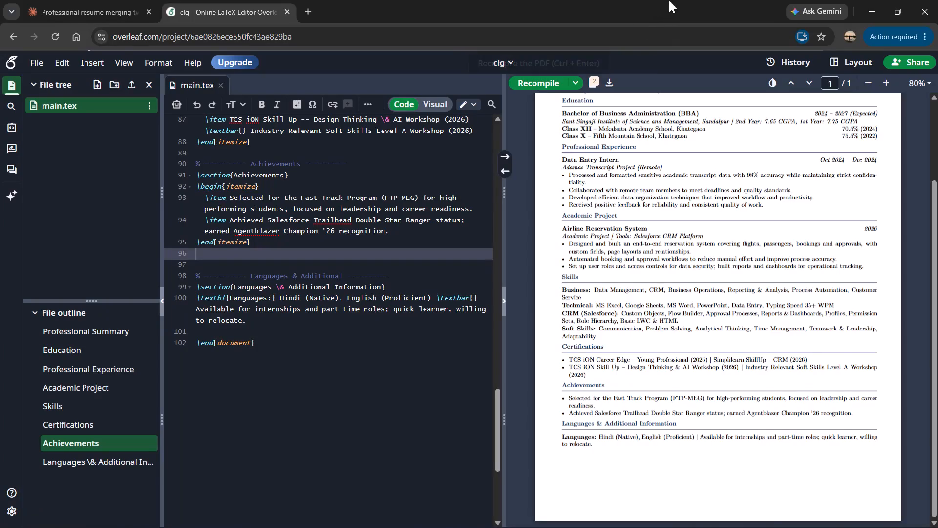
scroll(668, 154, "up", 3)
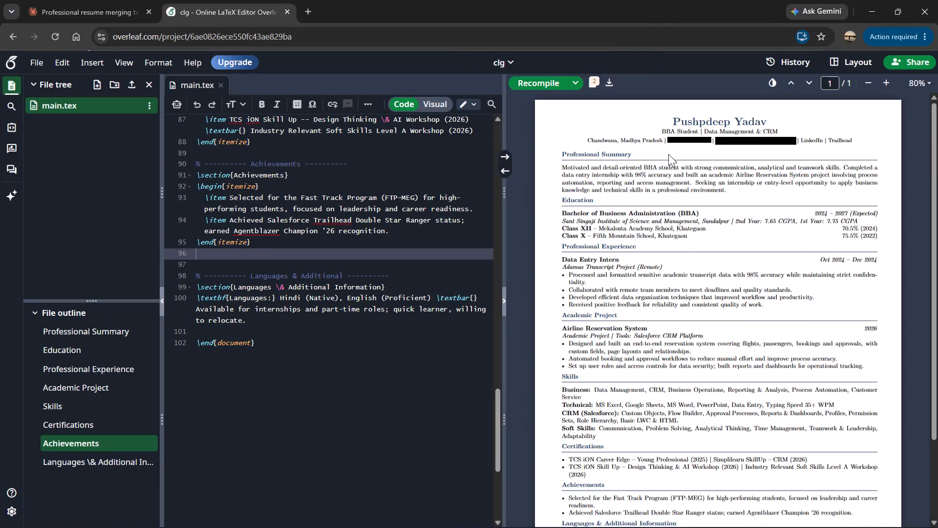
left_click(702, 193)
double_click(702, 193)
left_click(316, 353)
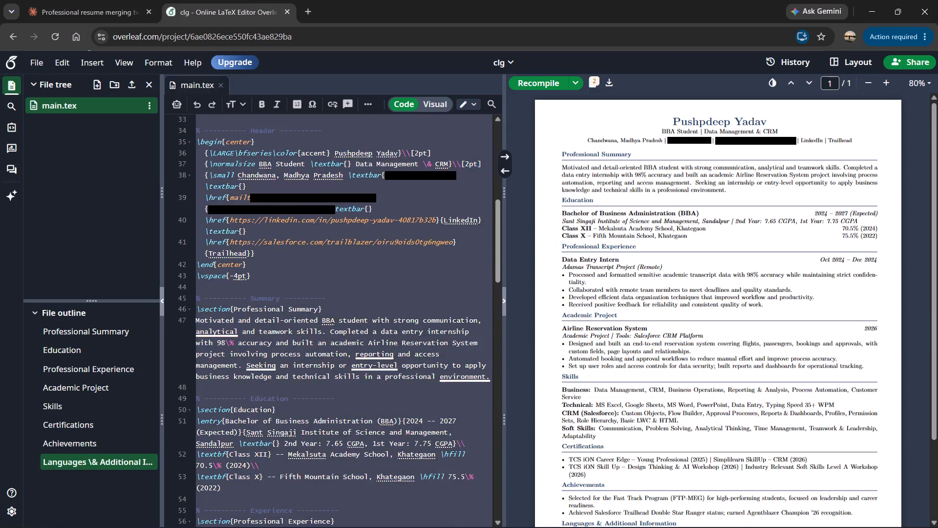
key("ctrl+v")
left_click(534, 84)
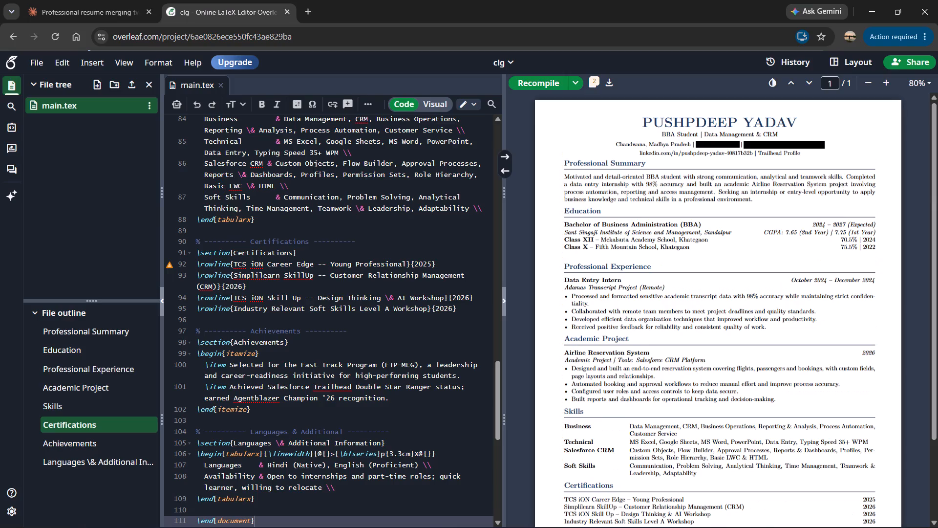
Examine the recompiled resume from header to Languages & Additional Information, checking its alignment, spacing and single-page fit.
scroll(616, 322, "down", 2)
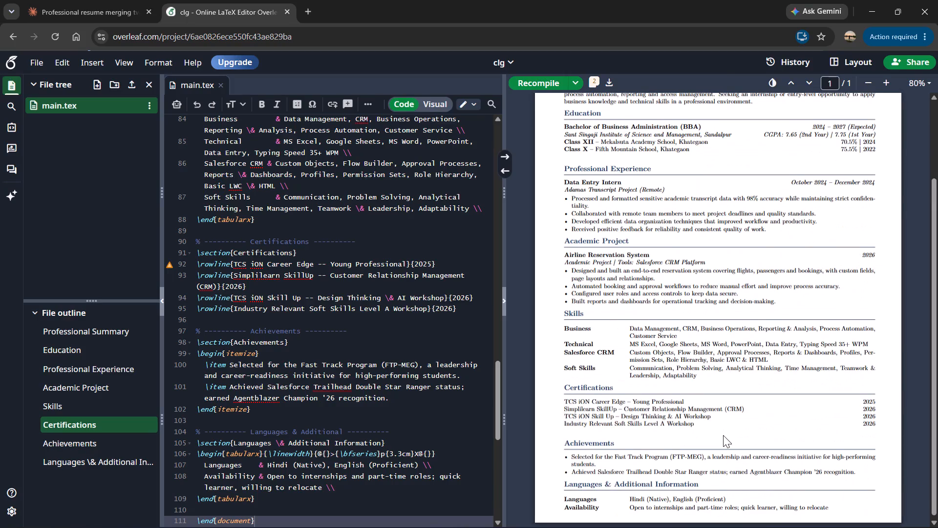
scroll(723, 435, "down", 4)
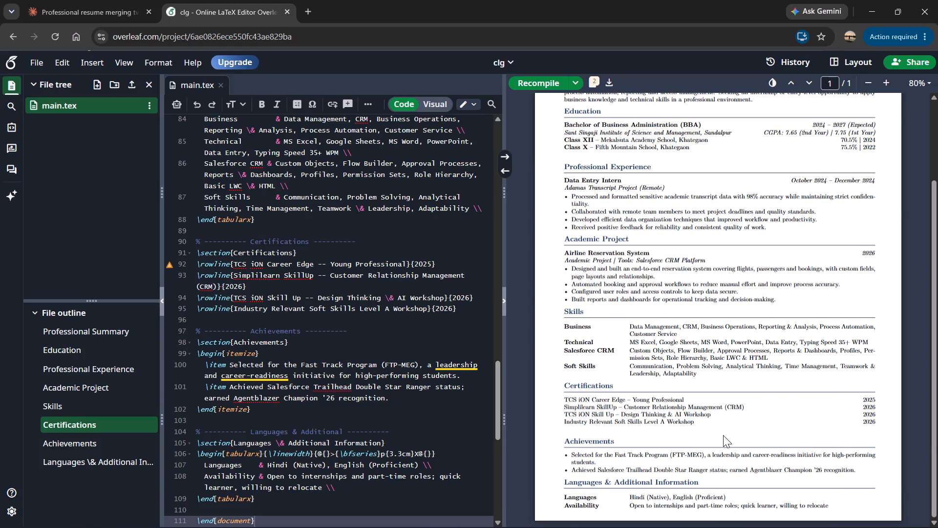
scroll(723, 435, "up", 5)
left_click(746, 351)
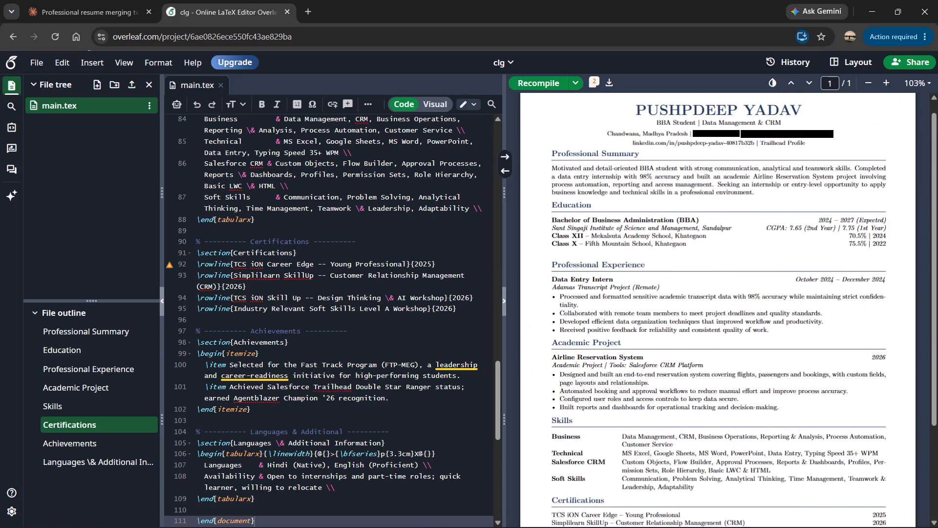
scroll(797, 179, "up", 3)
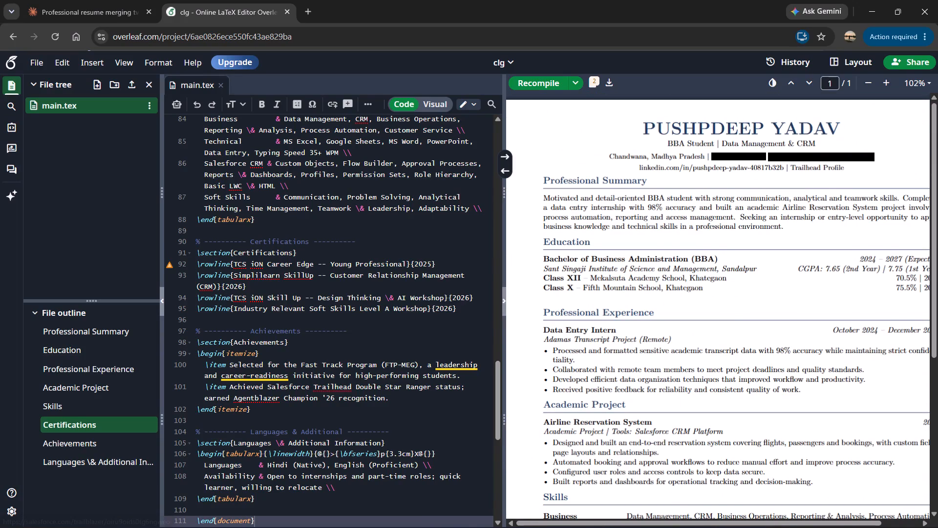
scroll(692, 268, "down", 1)
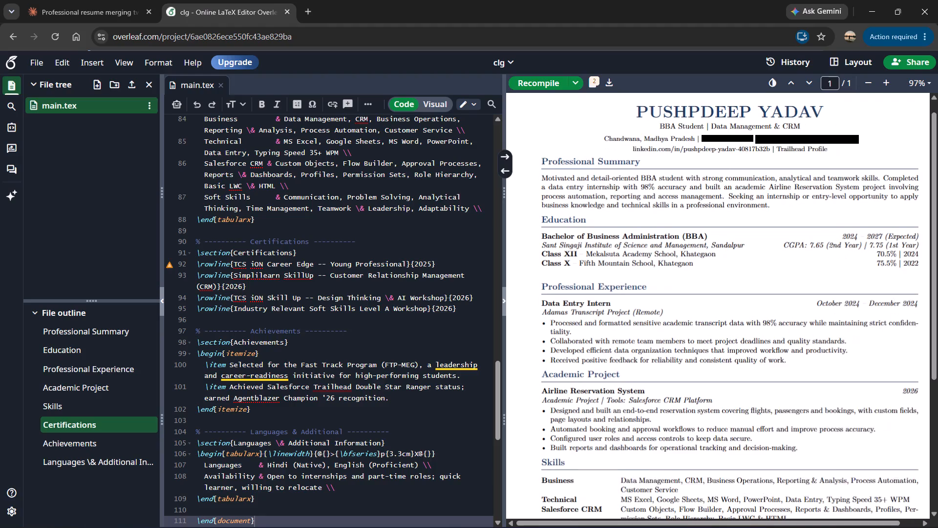
scroll(692, 268, "down", 1)
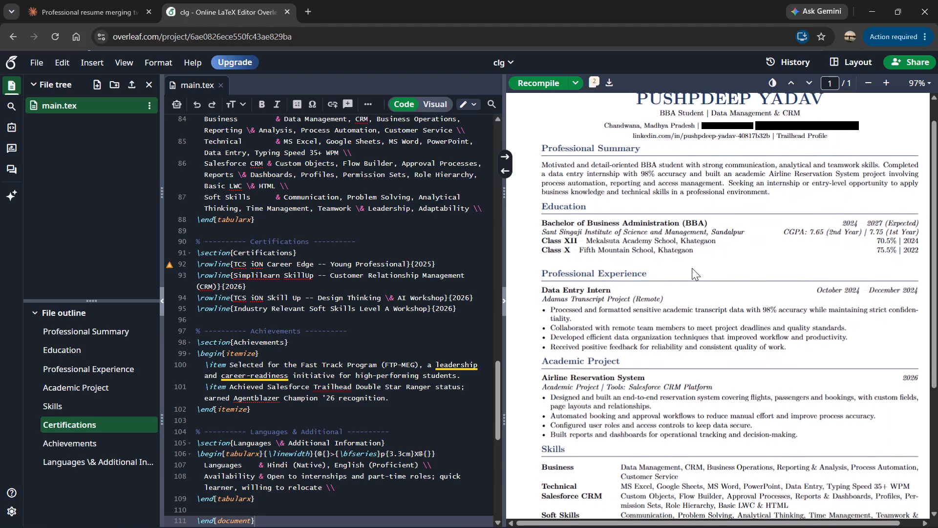
scroll(692, 268, "down", 1)
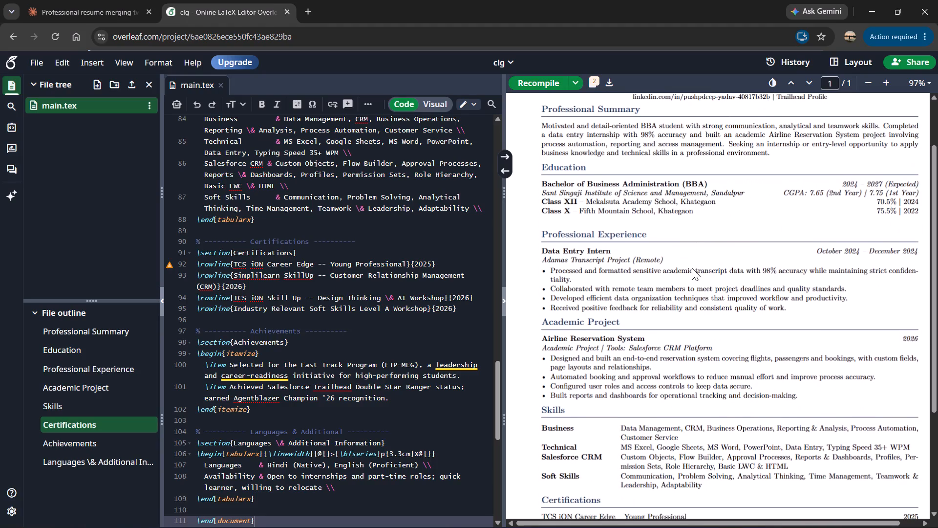
scroll(692, 268, "down", 4)
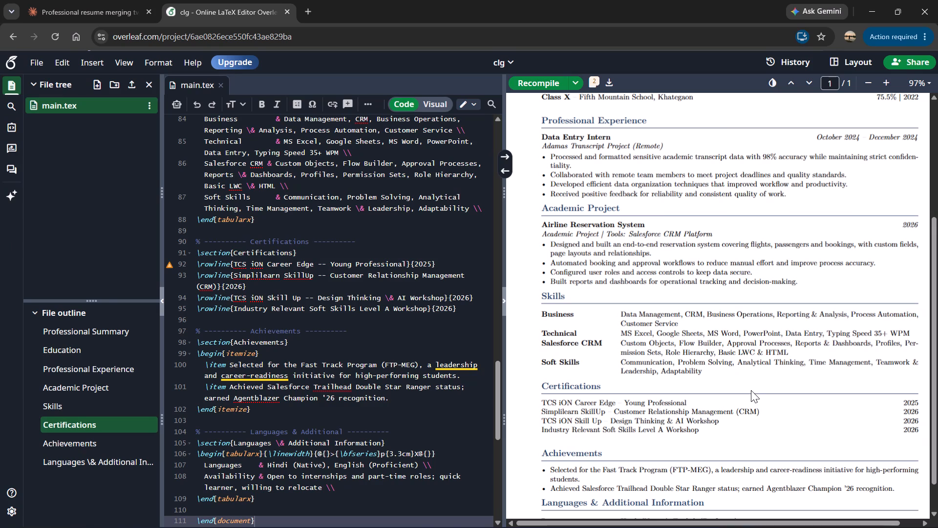
scroll(751, 390, "down", 1)
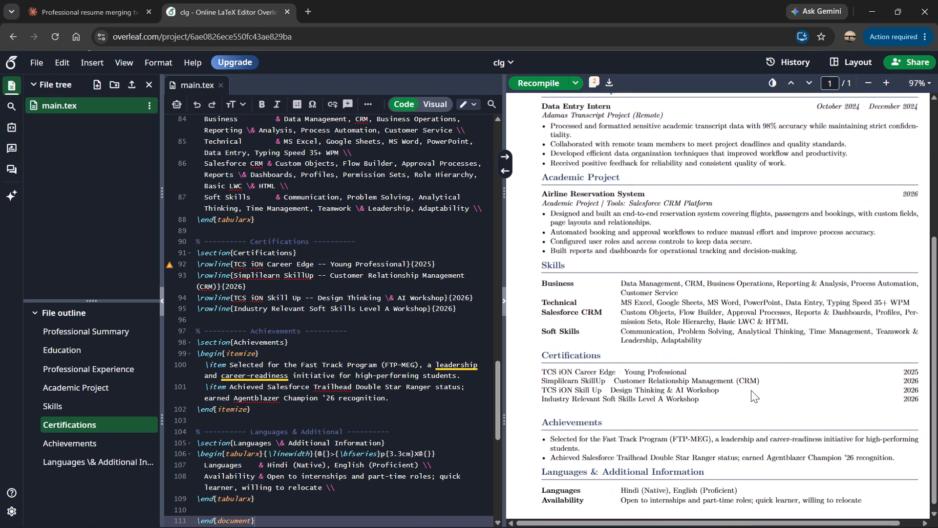
scroll(751, 390, "down", 2)
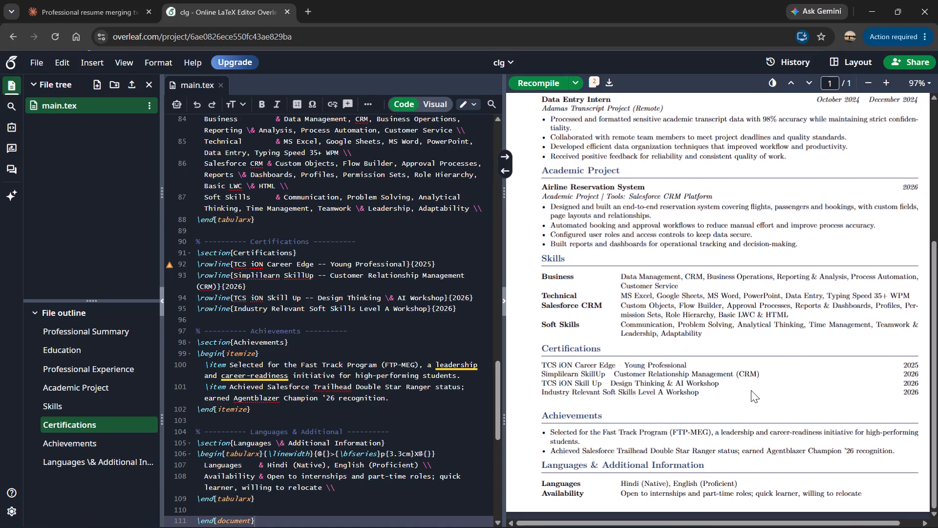
scroll(710, 417, "down", 6)
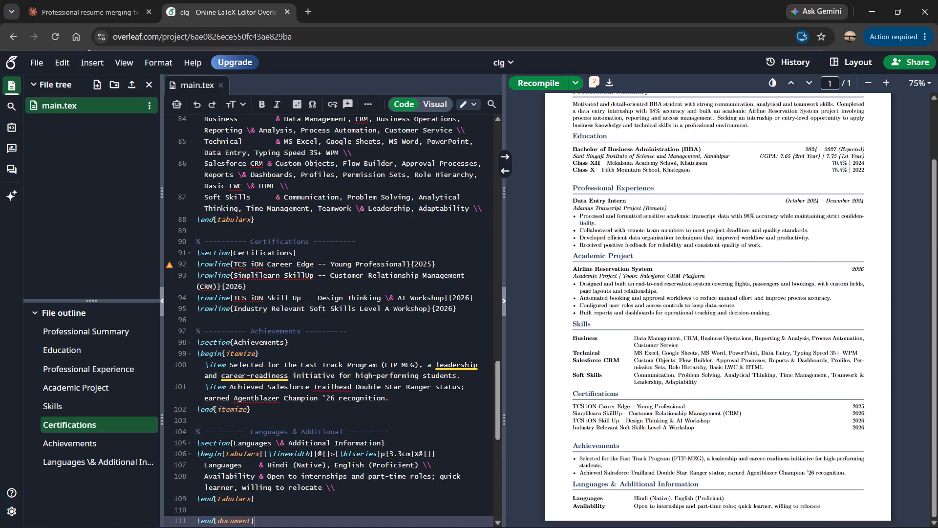
scroll(717, 471, "down", 4)
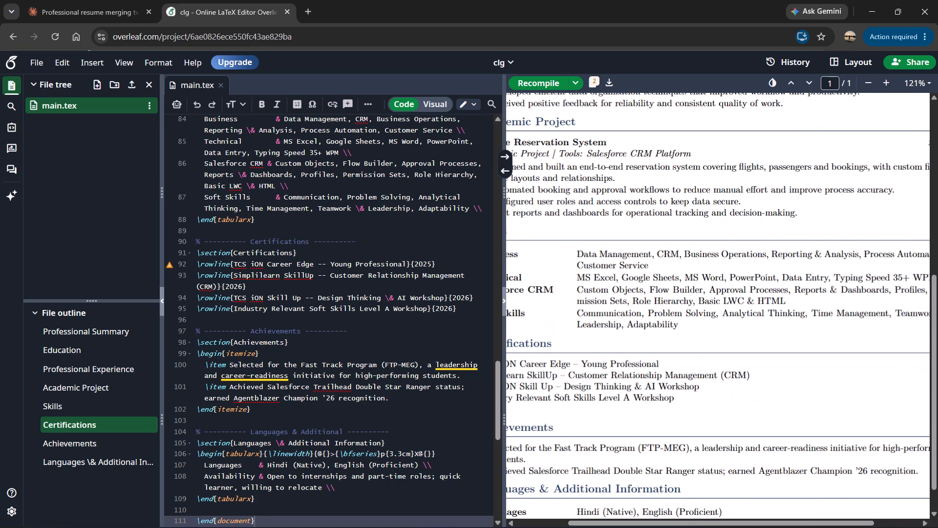
scroll(717, 471, "down", 3)
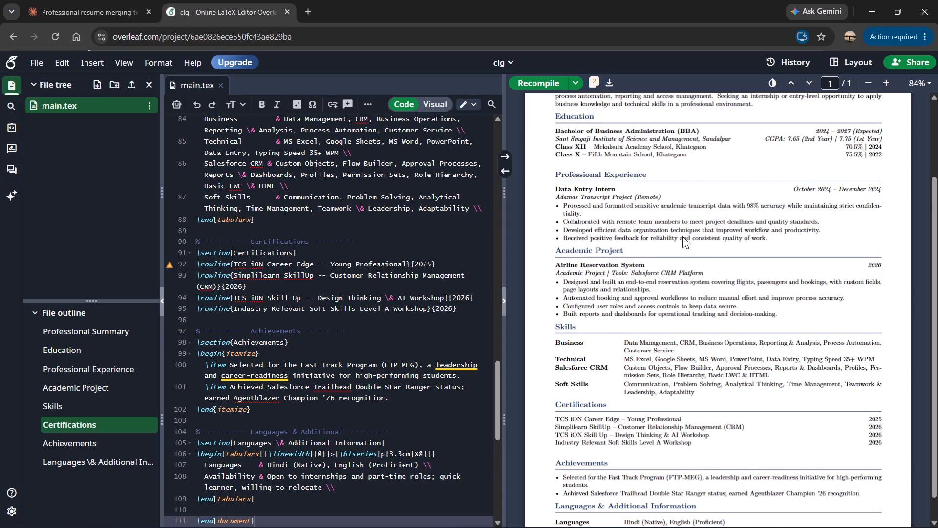
scroll(682, 236, "up", 6)
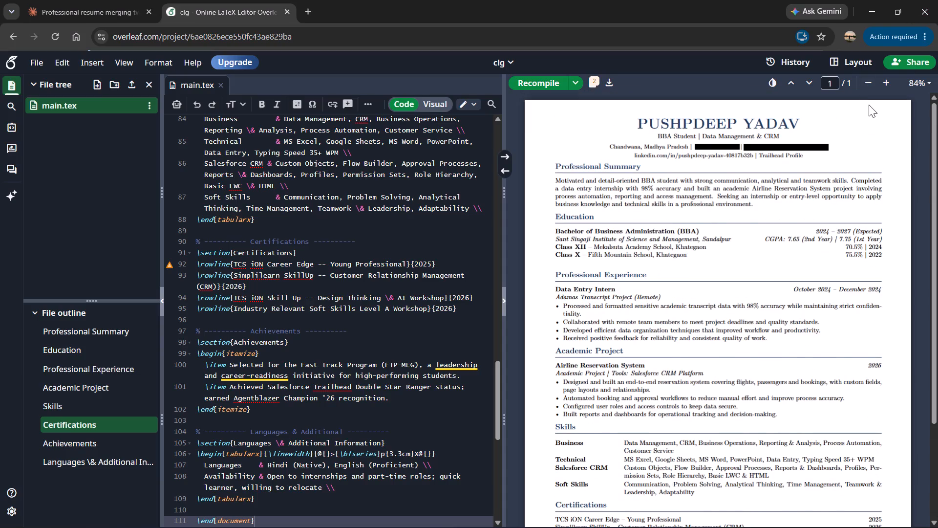
Download the compiled resume as a PDF and open the downloaded clg.pdf.
left_click(607, 79)
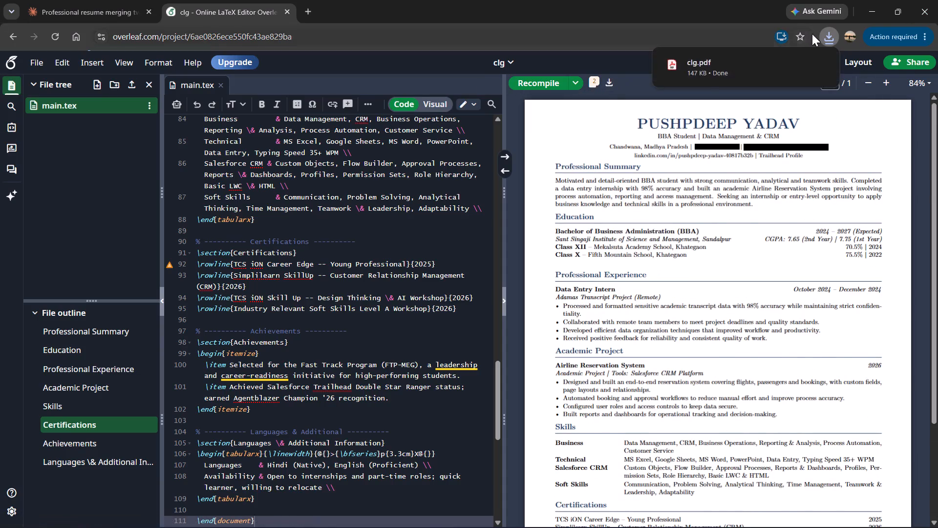
left_click(700, 77)
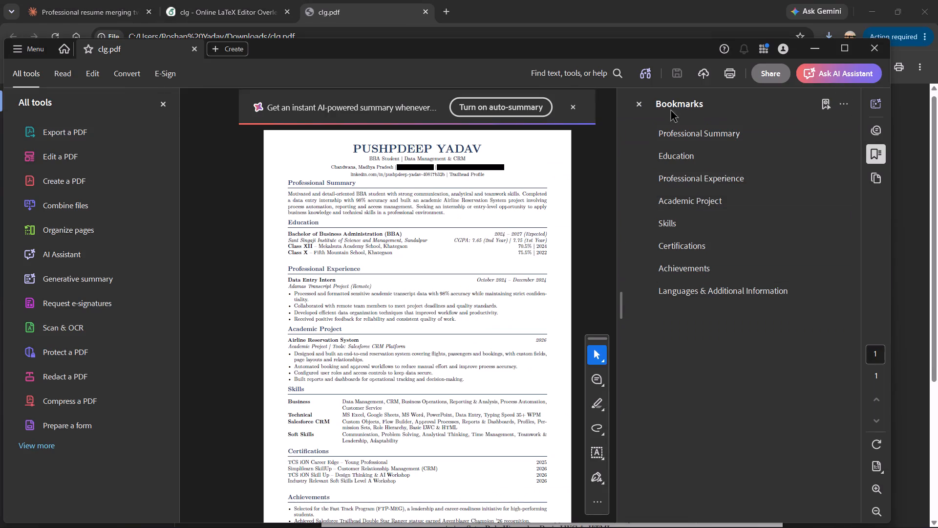
Hide the bookmarks and examine the downloaded resume from the header to Languages & Additional Information, checking its layout and alignment.
left_click(640, 103)
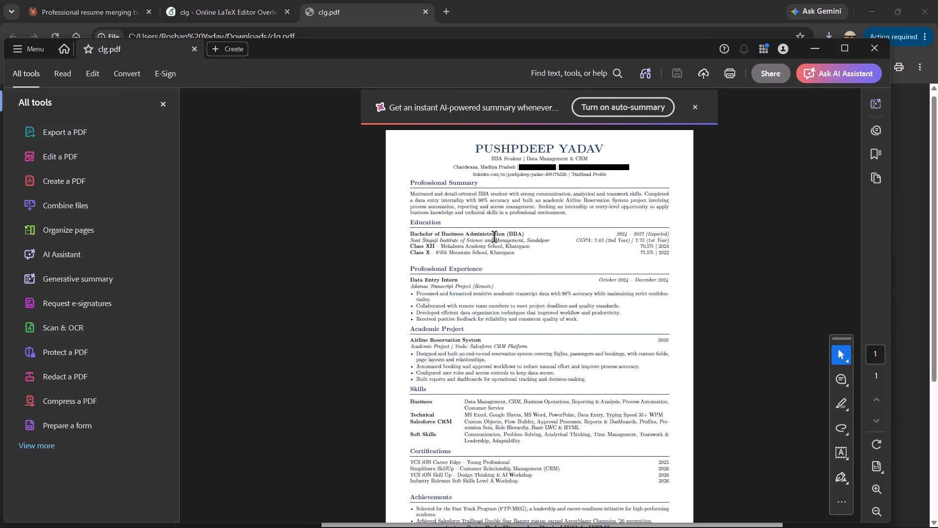
scroll(495, 238, "down", 2)
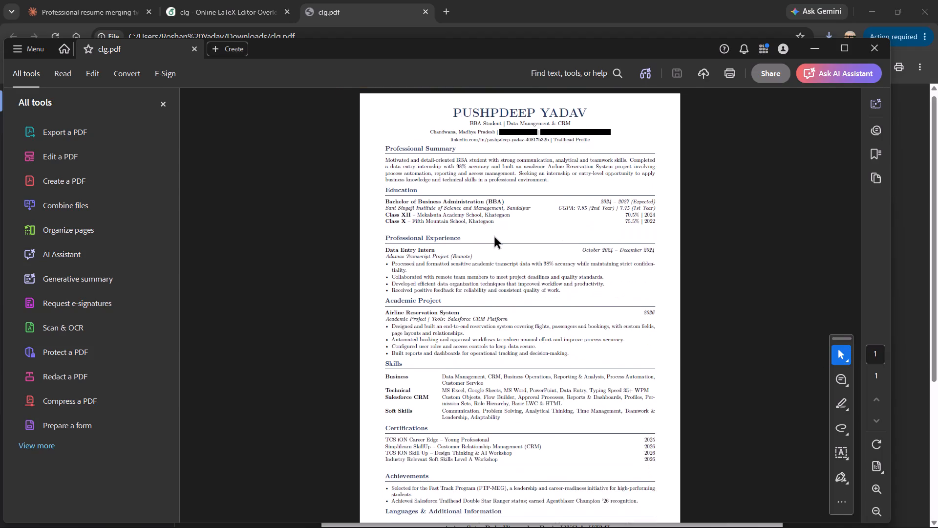
scroll(495, 238, "down", 4)
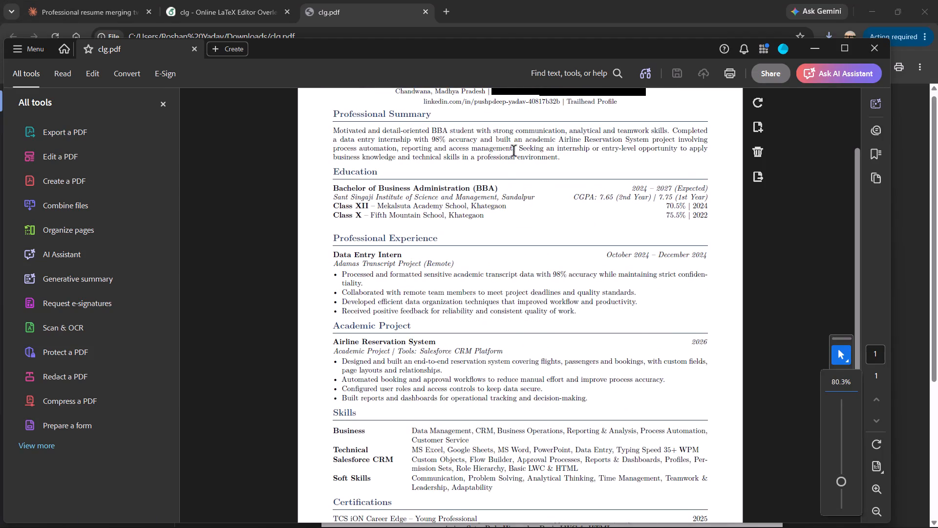
scroll(514, 152, "up", 1)
scroll(564, 424, "down", 8)
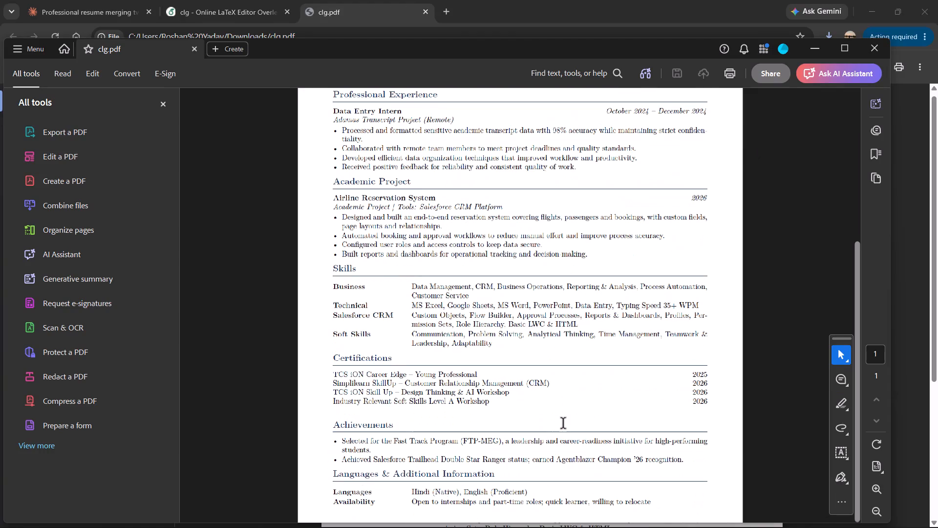
scroll(564, 424, "down", 2)
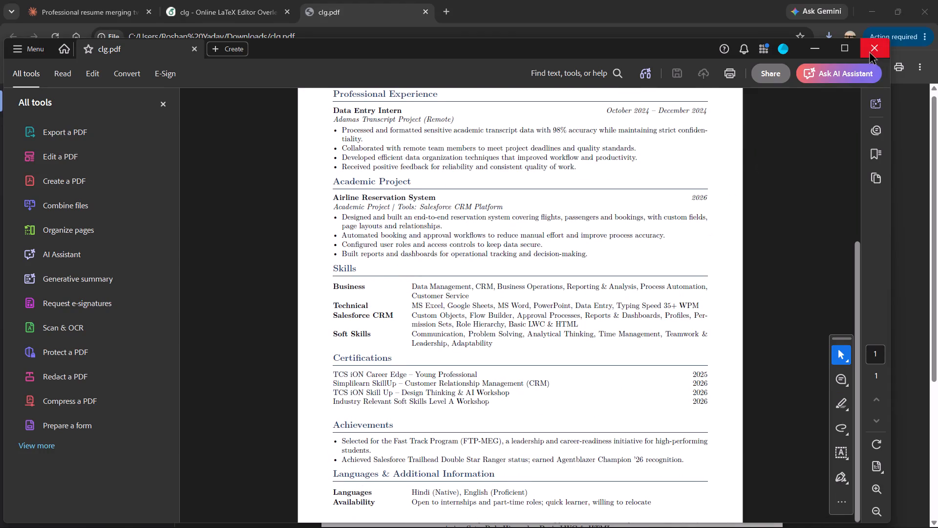
Close the windows used for the resume work: the PDF viewer, the Chrome browser and the Documents folder.
left_click(871, 53)
left_click(937, 2)
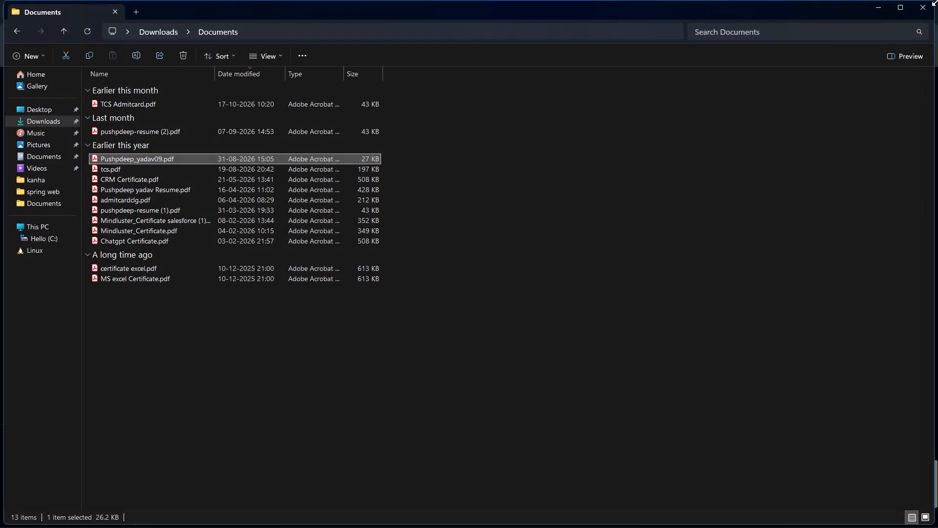
left_click(934, 6)
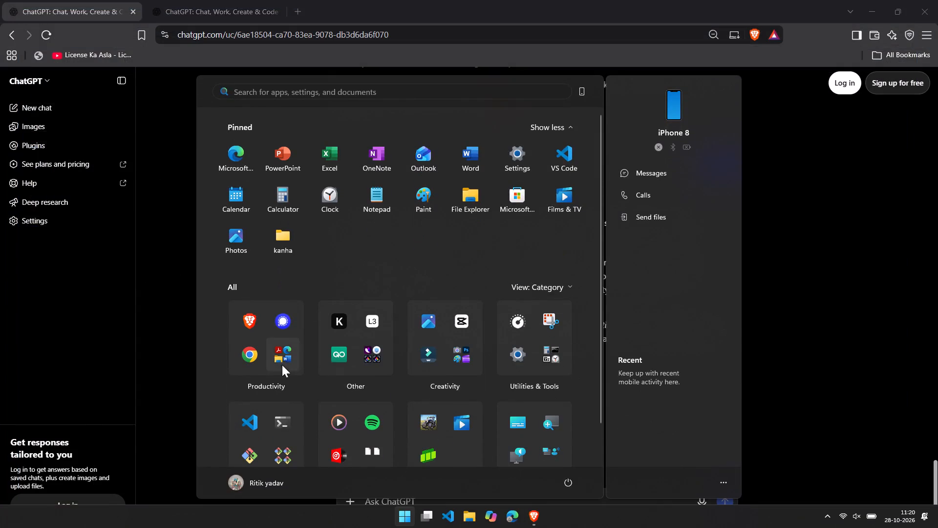